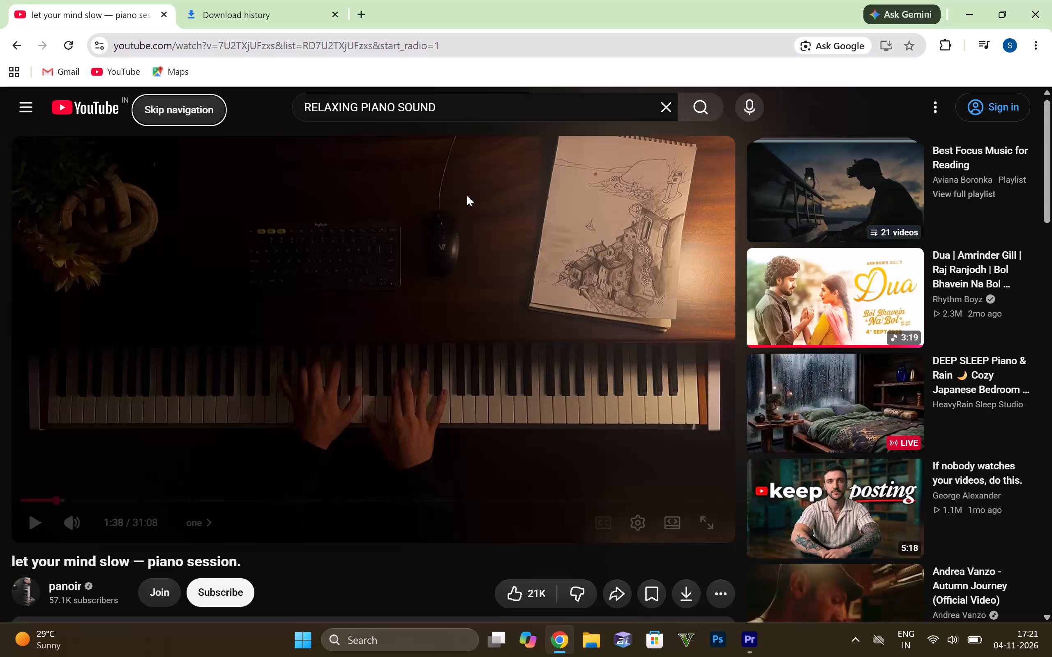
Replace the current YouTube search with "QUIET CLASSROOM" and run it.
{"action": "triple_click", "coordinate": [452, 111]}
{"action": "double_click", "coordinate": [452, 111]}
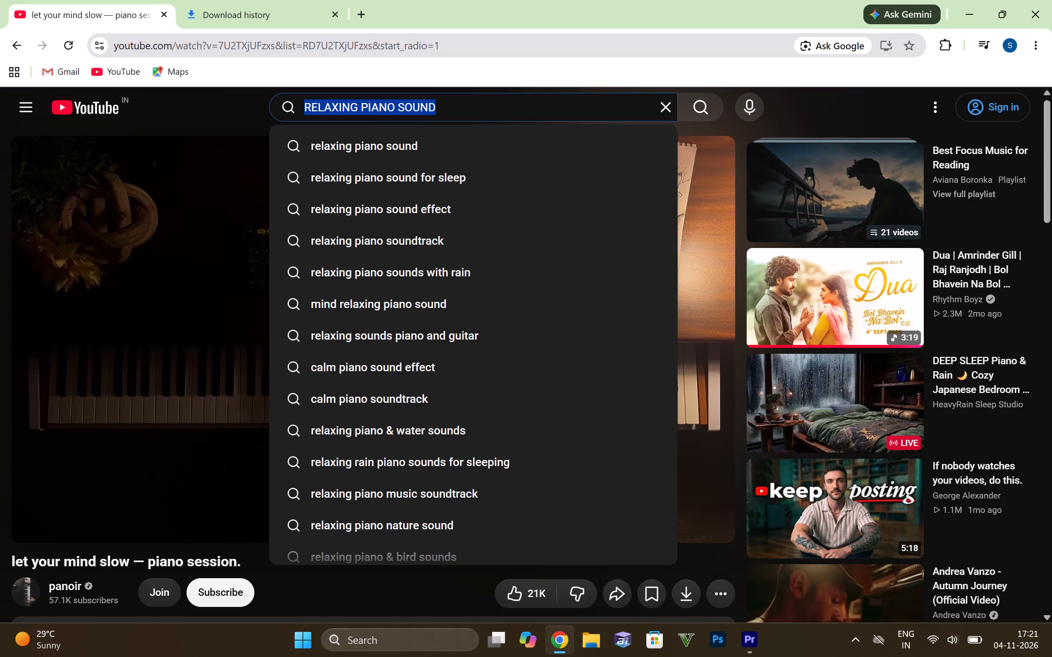
{"action": "key", "text": "w"}
{"action": "key", "text": "BackSpace"}
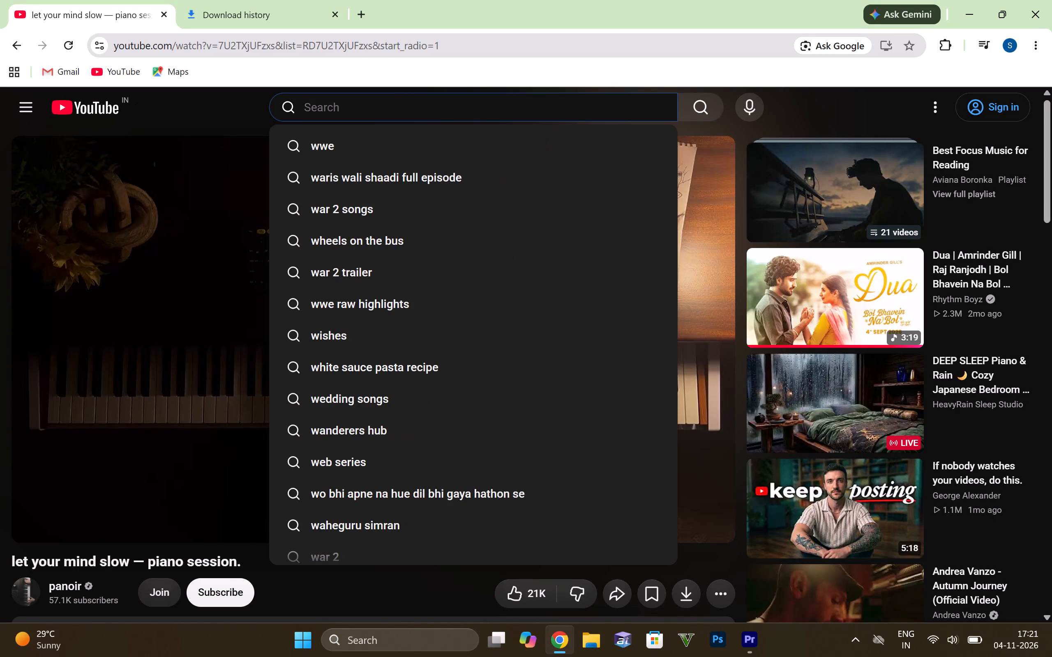
{"action": "type", "text": "QUET CLASSROOM"}
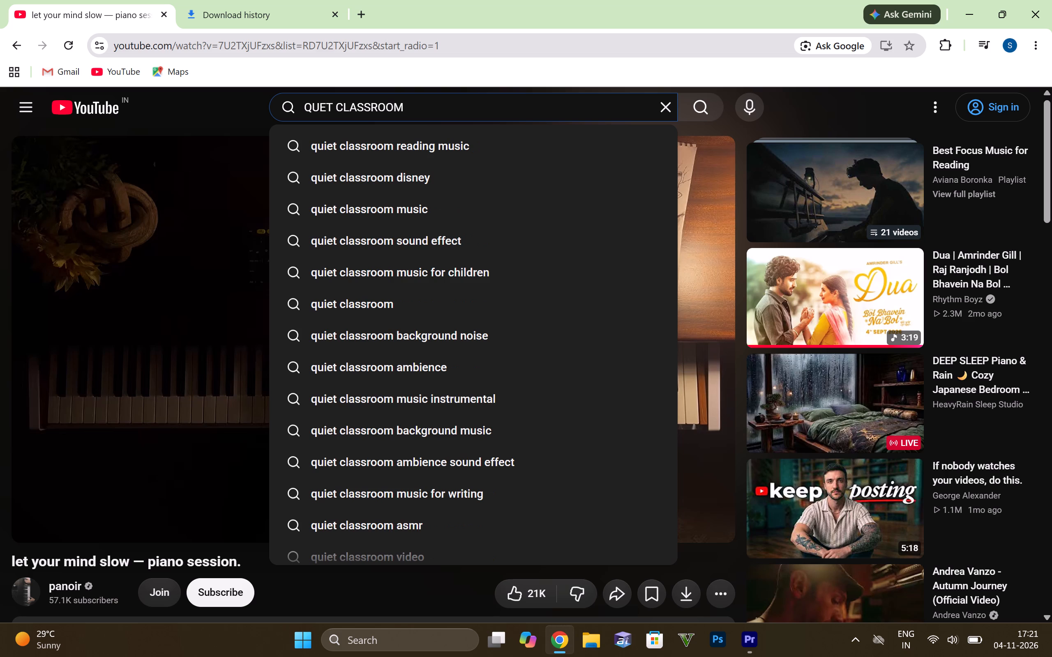
{"action": "key", "text": "Left"}
{"action": "key", "text": "Left"}
{"action": "key", "text": "Left"}
{"action": "key", "text": "Left"}
{"action": "key", "text": "Left"}
{"action": "key", "text": "Left"}
{"action": "key", "text": "Left"}
{"action": "key", "text": "Left"}
{"action": "key", "text": "Left"}
{"action": "key", "text": "Left"}
{"action": "key", "text": "Left"}
{"action": "key", "text": "Left"}
{"action": "key", "text": "i"}
{"action": "key", "text": "Return"}
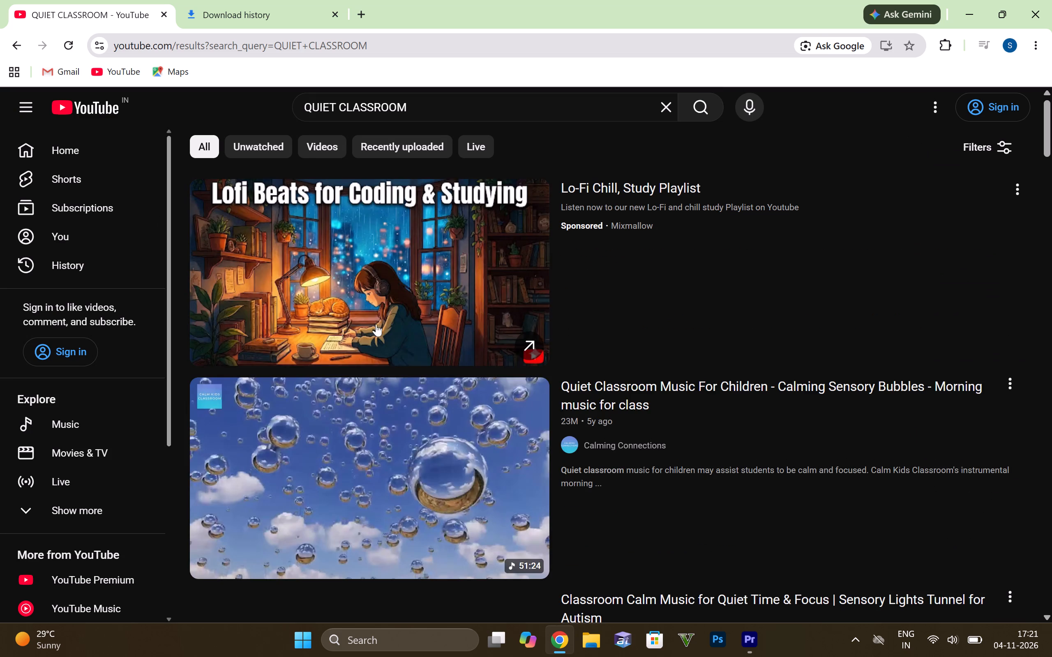
Copy the share link of the video "Quiet Classroom Music For Children - Calming Sensory Bubbles - Morning music for class".
{"action": "scroll", "coordinate": [376, 324], "scroll_direction": "down", "scroll_amount": 3}
{"action": "left_click", "coordinate": [1010, 161]}
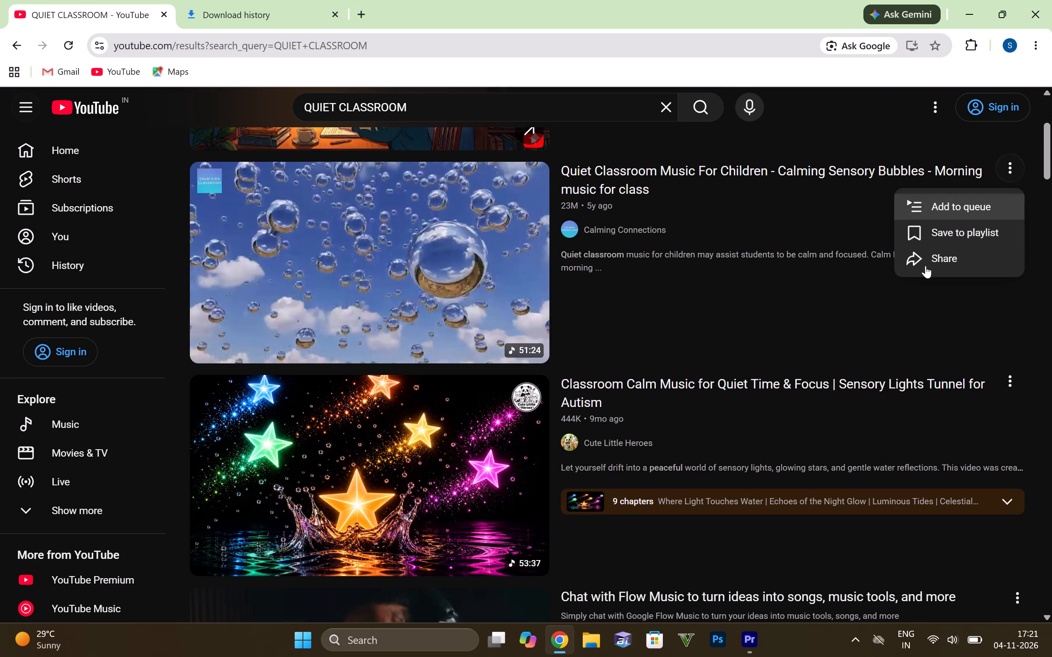
{"action": "left_click", "coordinate": [933, 256]}
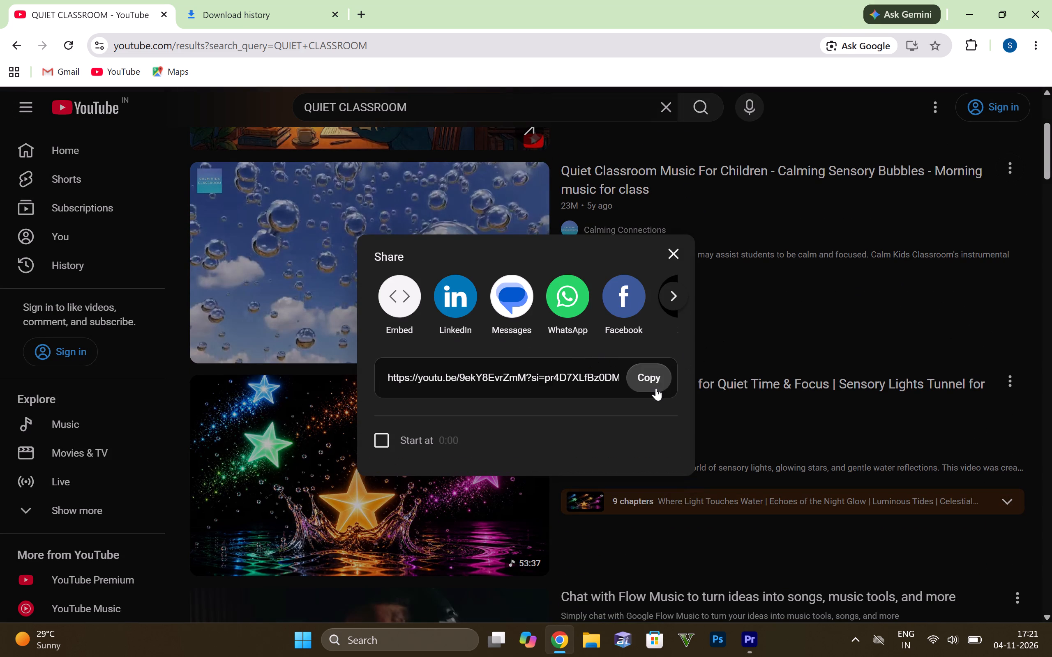
{"action": "left_click", "coordinate": [661, 385]}
In a new tab, search Google for "YTID" and open the YT1D YouTube Video Downloader site.
{"action": "left_click", "coordinate": [371, 18]}
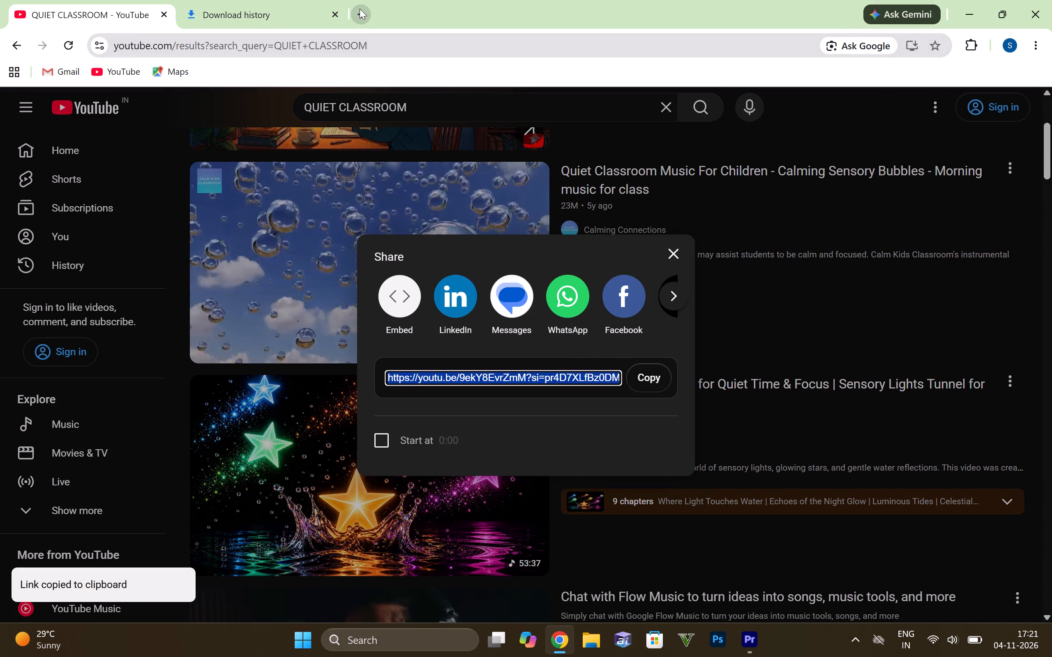
{"action": "left_click", "coordinate": [360, 9]}
{"action": "left_click", "coordinate": [358, 285]}
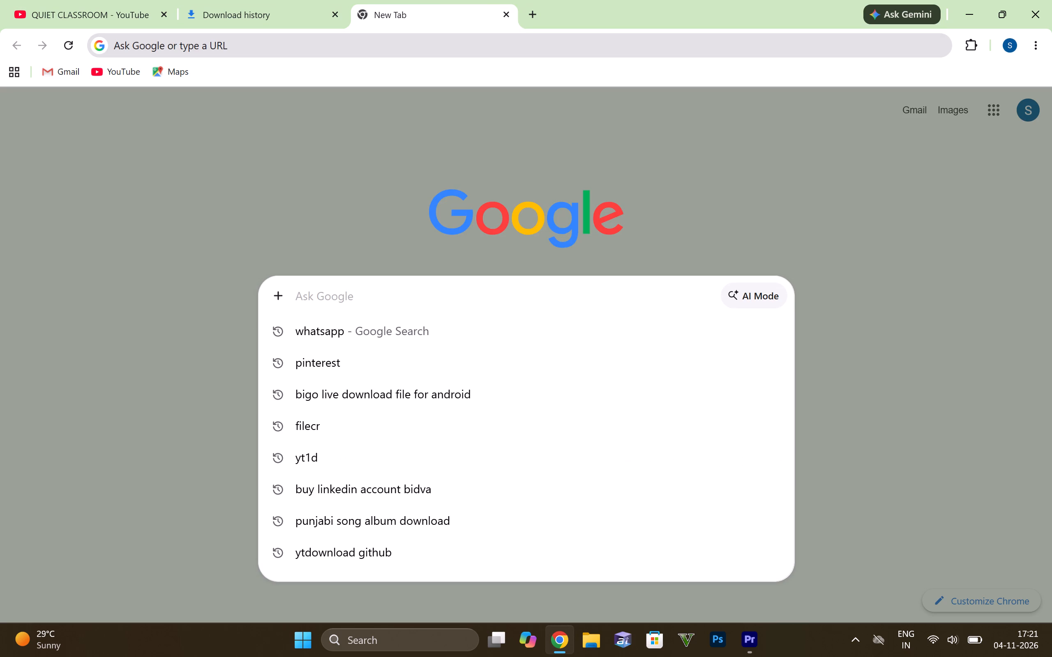
{"action": "left_click", "coordinate": [261, 202]}
{"action": "left_click", "coordinate": [362, 289]}
{"action": "type", "text": "YTID"}
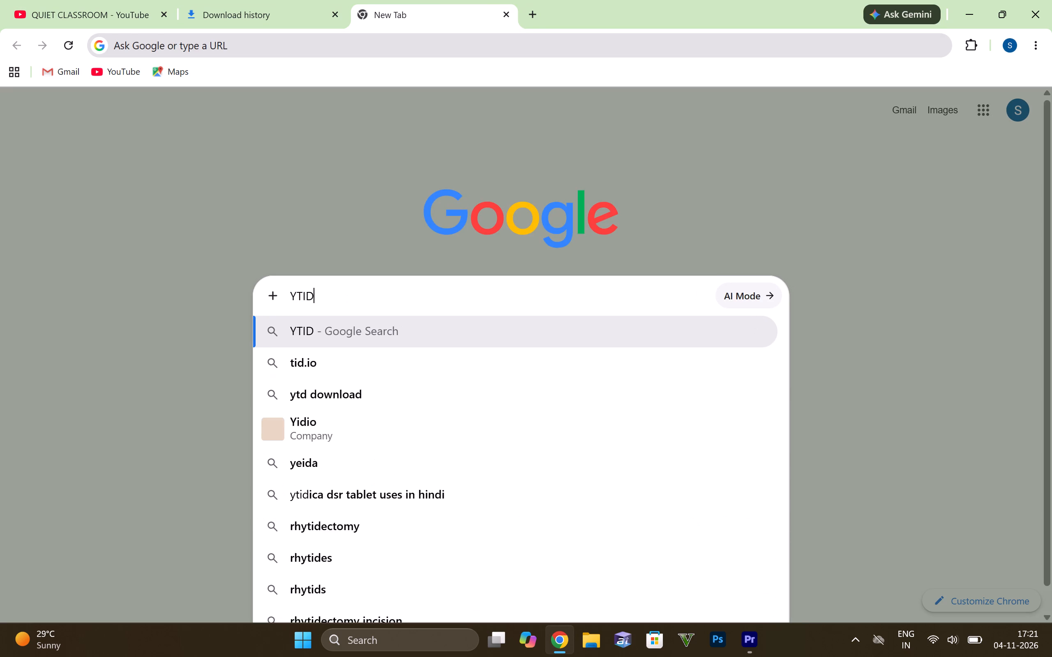
{"action": "key", "text": "Return"}
{"action": "left_click", "coordinate": [188, 229]}
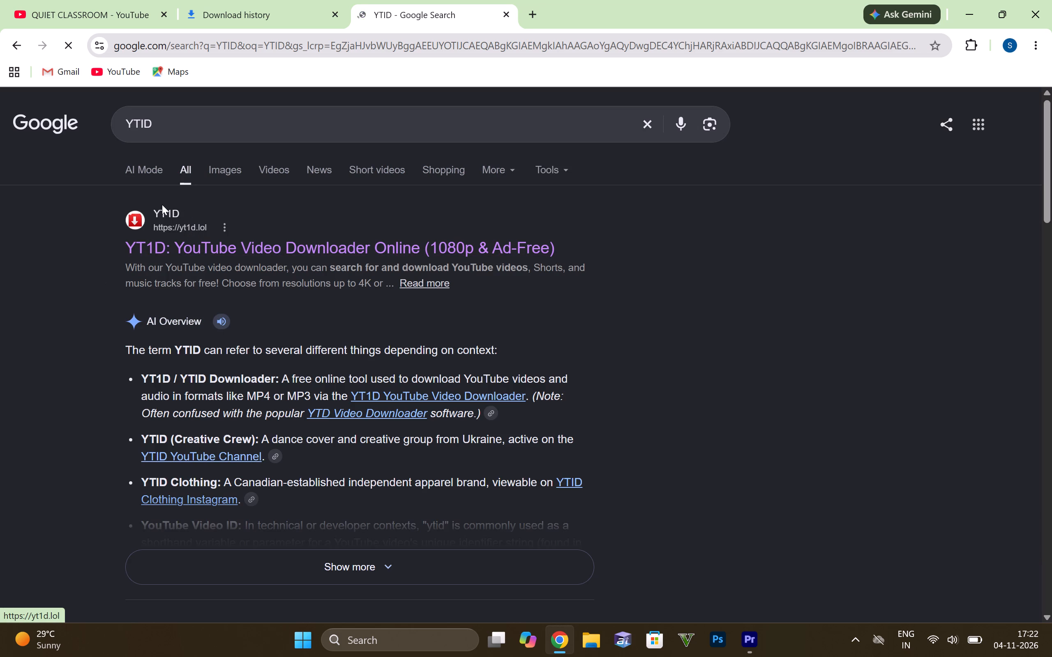
{"action": "left_click", "coordinate": [256, 250]}
{"action": "left_click", "coordinate": [291, 214]}
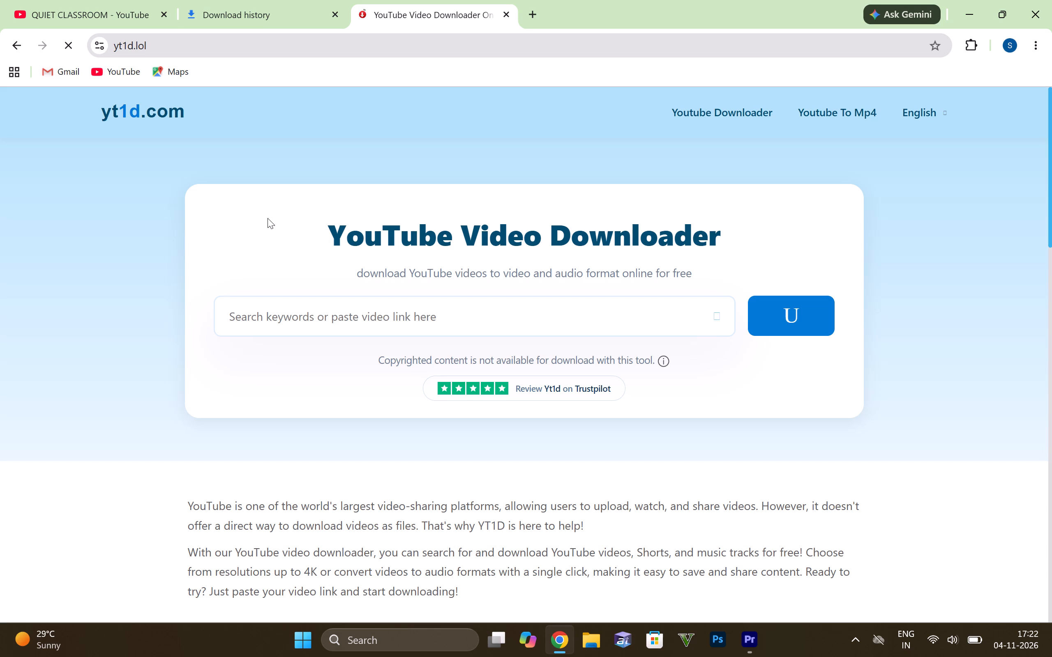
Submit the copied video link to the YouTube Video Downloader to load its download options.
{"action": "left_click", "coordinate": [270, 321]}
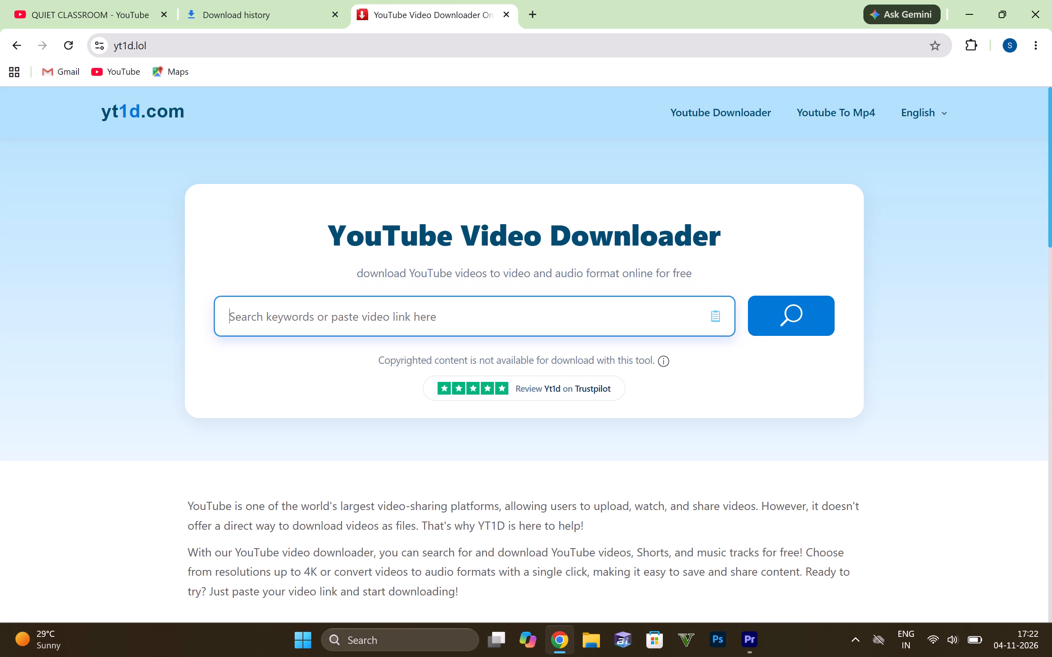
{"action": "key", "text": "ctrl+v"}
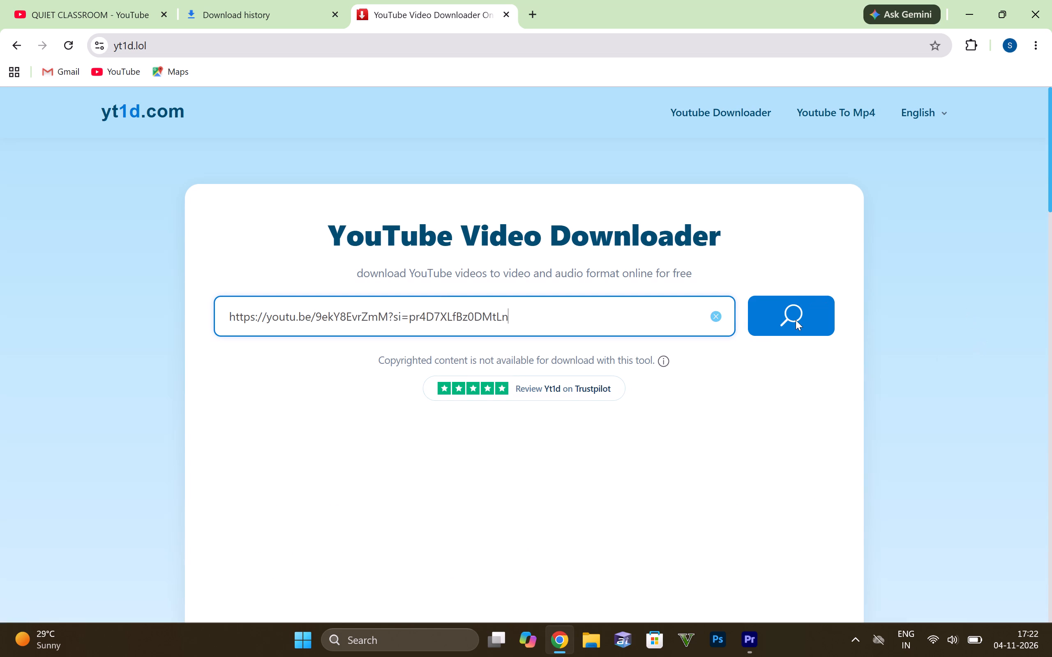
{"action": "left_click", "coordinate": [796, 324]}
{"action": "scroll", "coordinate": [564, 350], "scroll_direction": "down", "scroll_amount": 3}
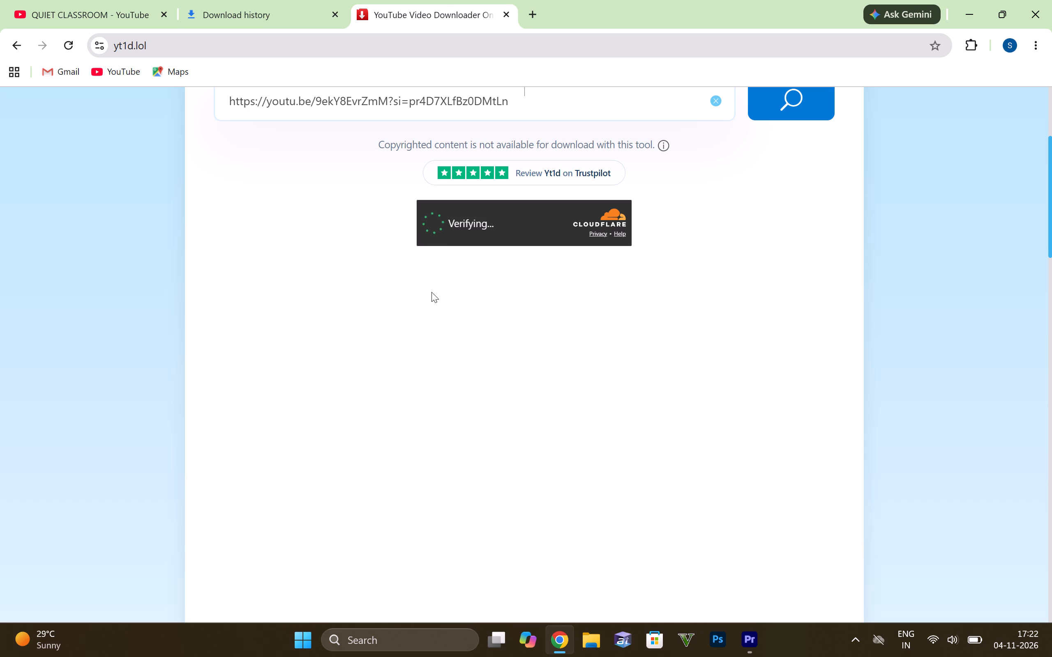
{"action": "scroll", "coordinate": [422, 296], "scroll_direction": "up", "scroll_amount": 1}
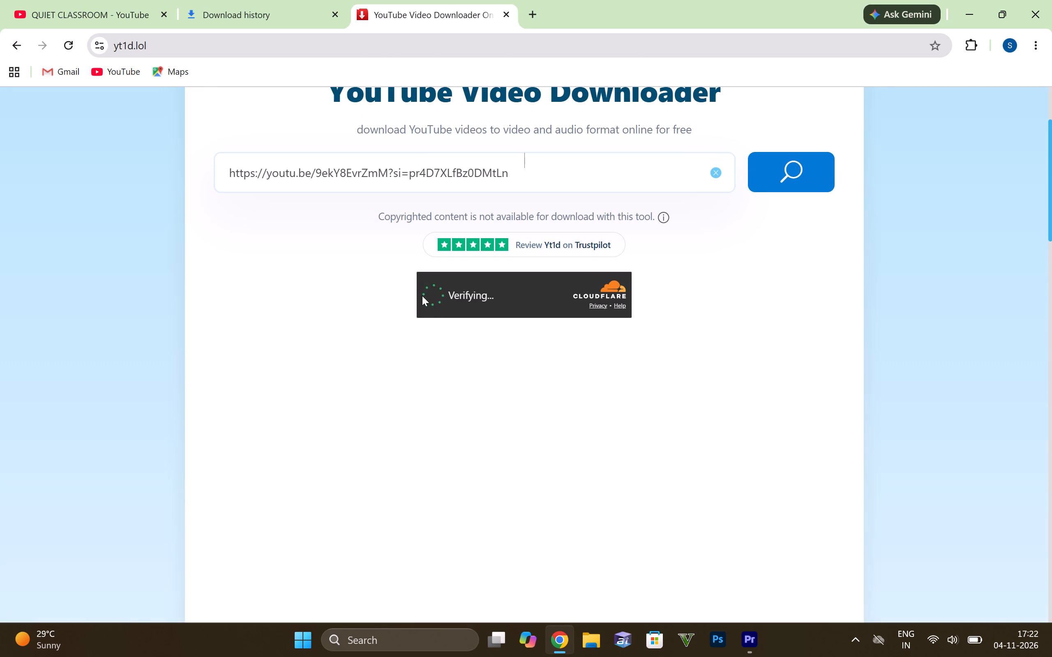
{"action": "scroll", "coordinate": [369, 301], "scroll_direction": "up", "scroll_amount": 2}
{"action": "scroll", "coordinate": [369, 301], "scroll_direction": "down", "scroll_amount": 2}
{"action": "left_click", "coordinate": [524, 179]}
{"action": "left_click", "coordinate": [535, 172]}
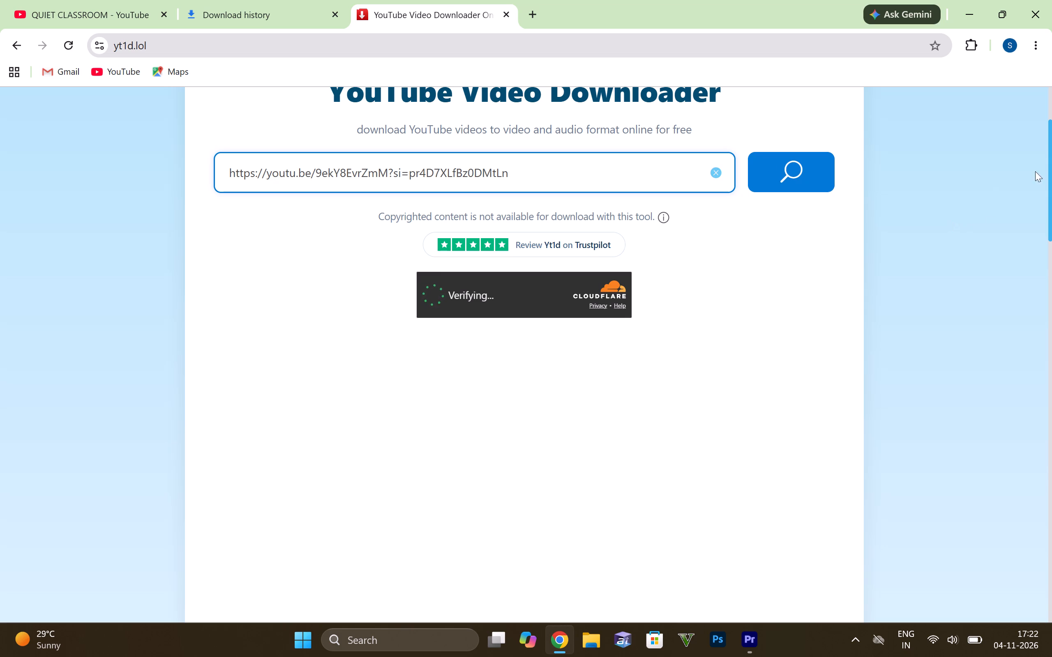
{"action": "left_click", "coordinate": [568, 172]}
{"action": "left_click", "coordinate": [815, 172]}
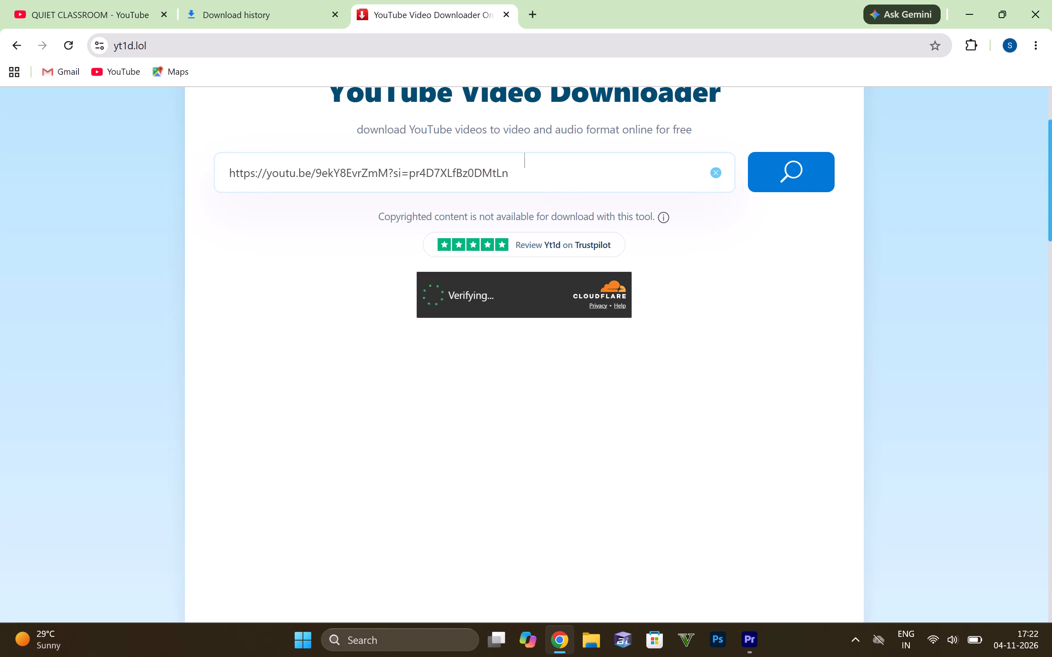
{"action": "left_click", "coordinate": [536, 175]}
{"action": "left_click", "coordinate": [805, 174]}
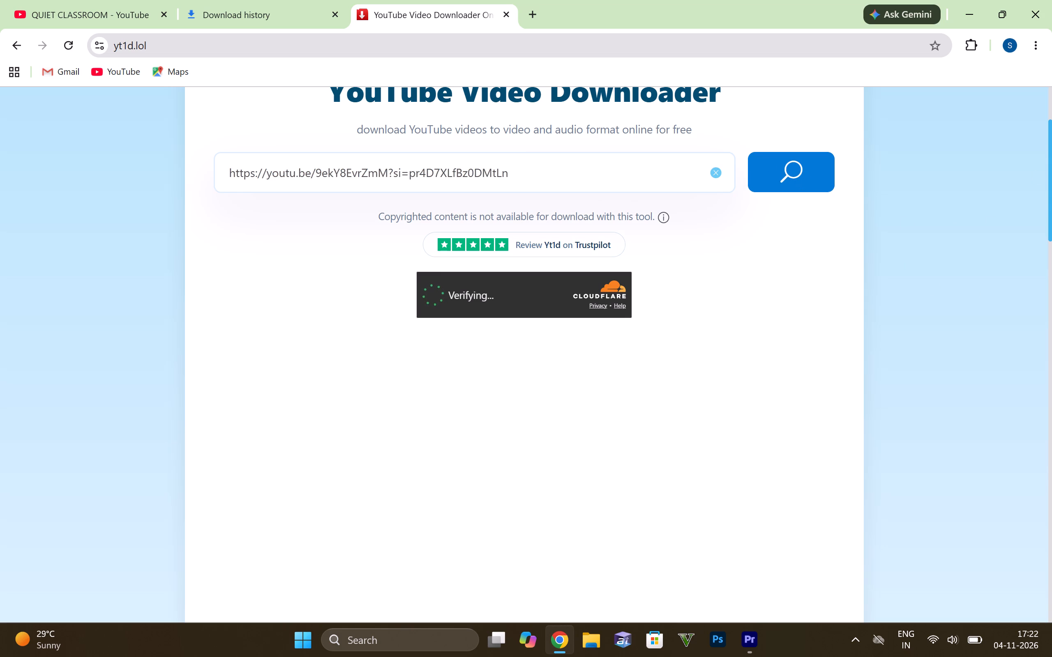
{"action": "left_click", "coordinate": [540, 185]}
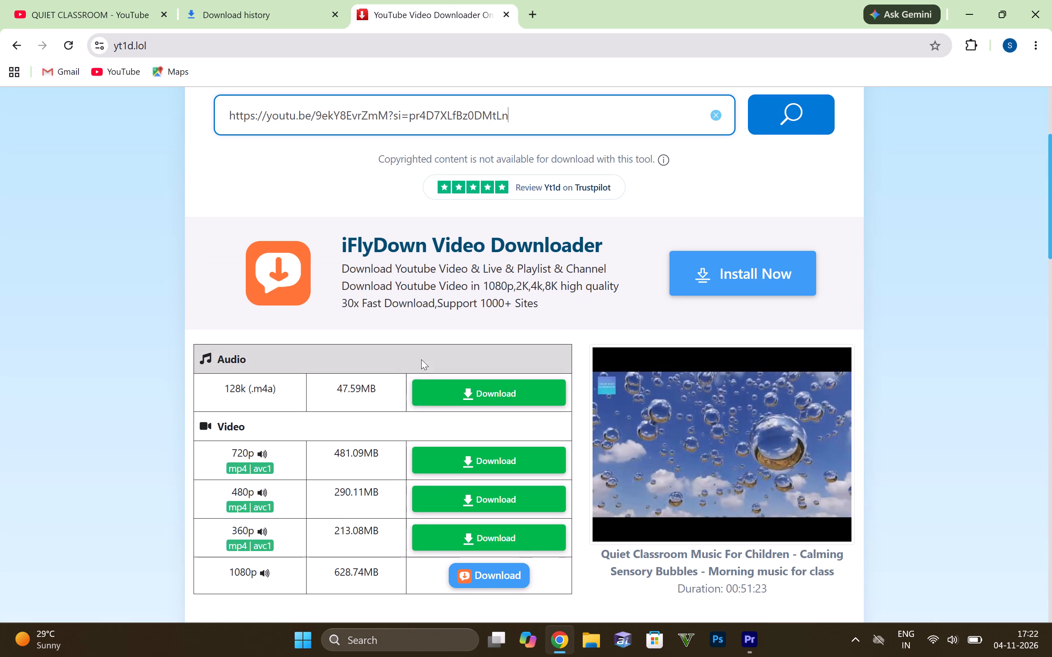
Download the video's audio as the 128k .m4a file, check it in the recent downloads, and close the download dialog.
{"action": "scroll", "coordinate": [413, 365], "scroll_direction": "down", "scroll_amount": 2}
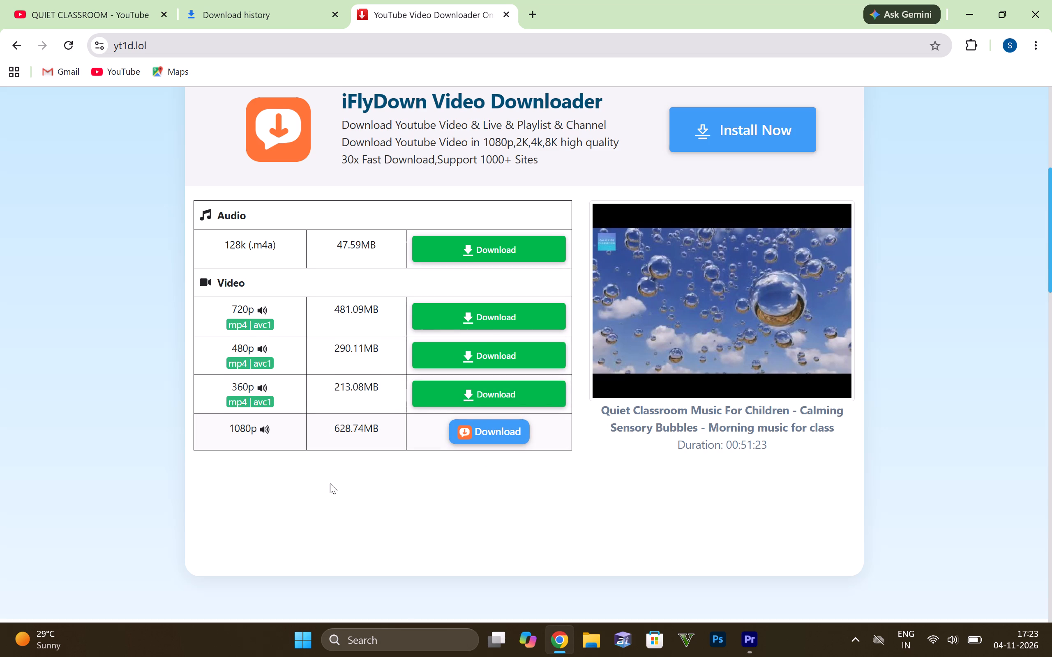
{"action": "scroll", "coordinate": [336, 465], "scroll_direction": "down", "scroll_amount": 1}
{"action": "scroll", "coordinate": [311, 420], "scroll_direction": "up", "scroll_amount": 1}
{"action": "scroll", "coordinate": [383, 258], "scroll_direction": "up", "scroll_amount": 2}
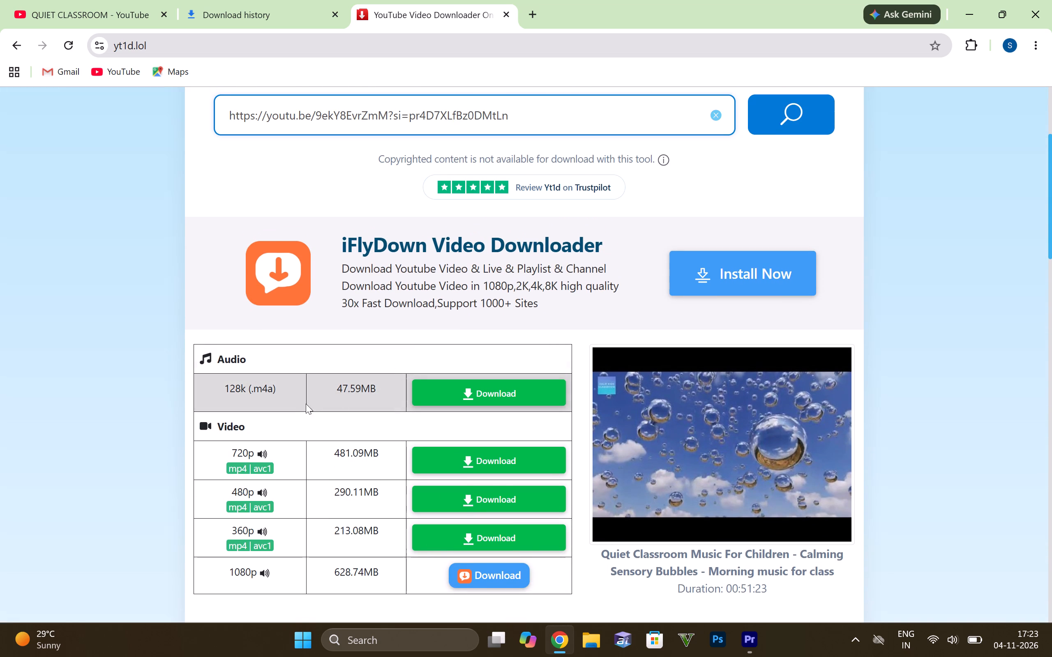
{"action": "scroll", "coordinate": [342, 395], "scroll_direction": "down", "scroll_amount": 2}
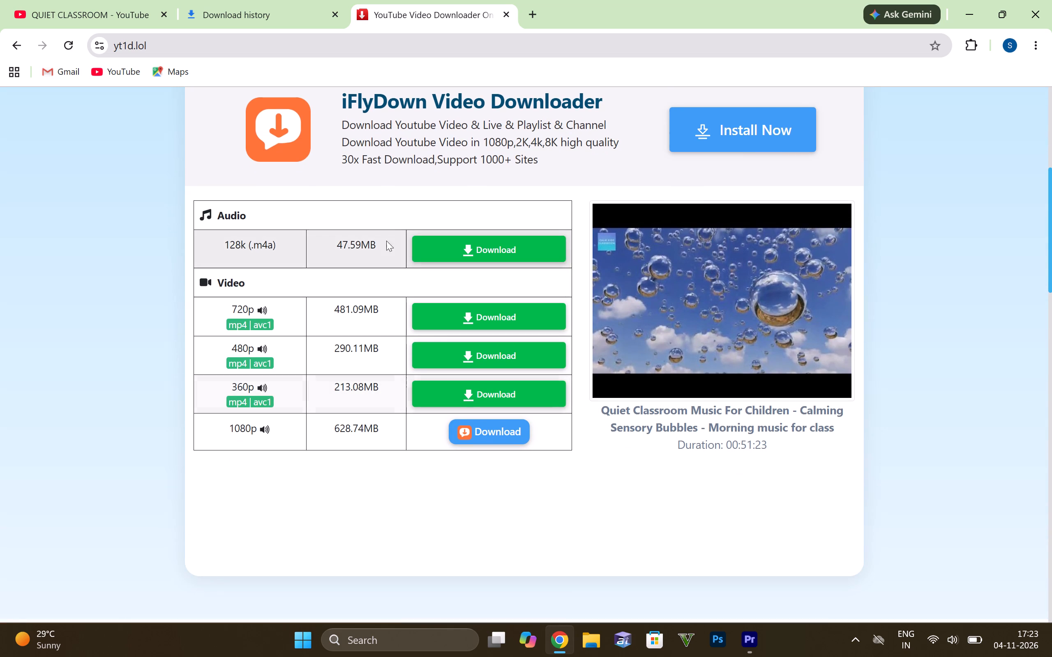
{"action": "left_click", "coordinate": [478, 241]}
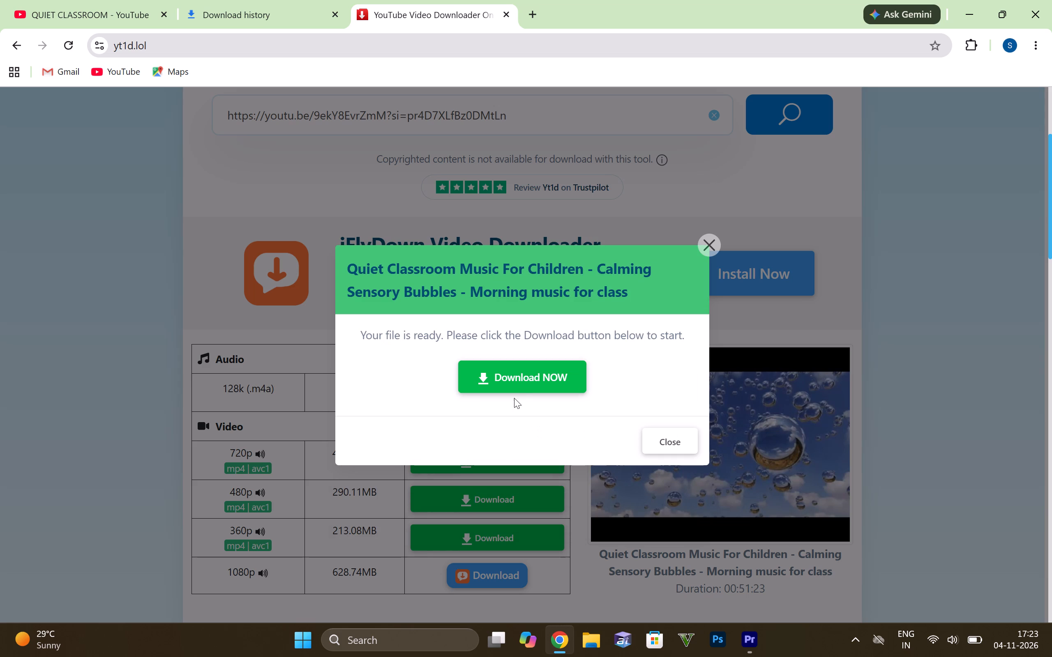
{"action": "left_click", "coordinate": [515, 377]}
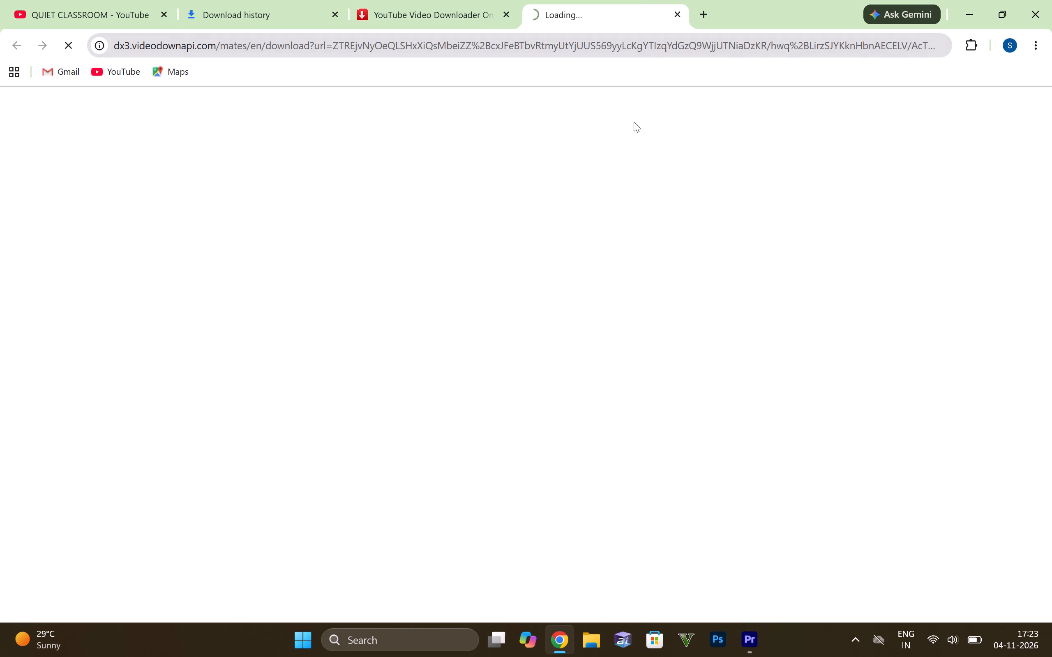
{"action": "left_click", "coordinate": [979, 59]}
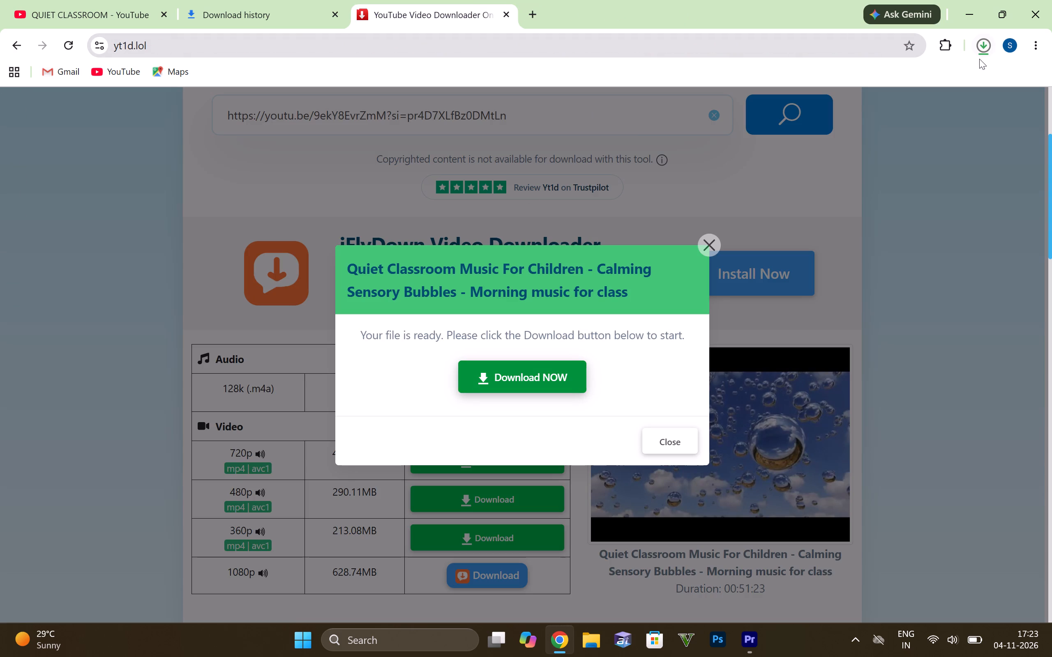
{"action": "left_click", "coordinate": [987, 39]}
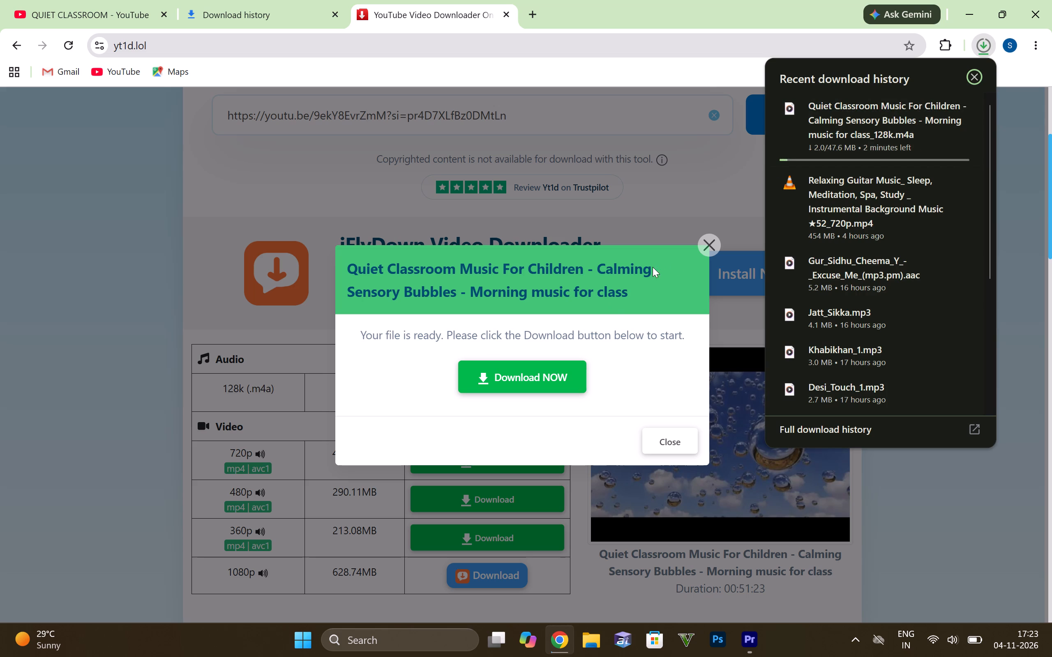
{"action": "left_click", "coordinate": [709, 248]}
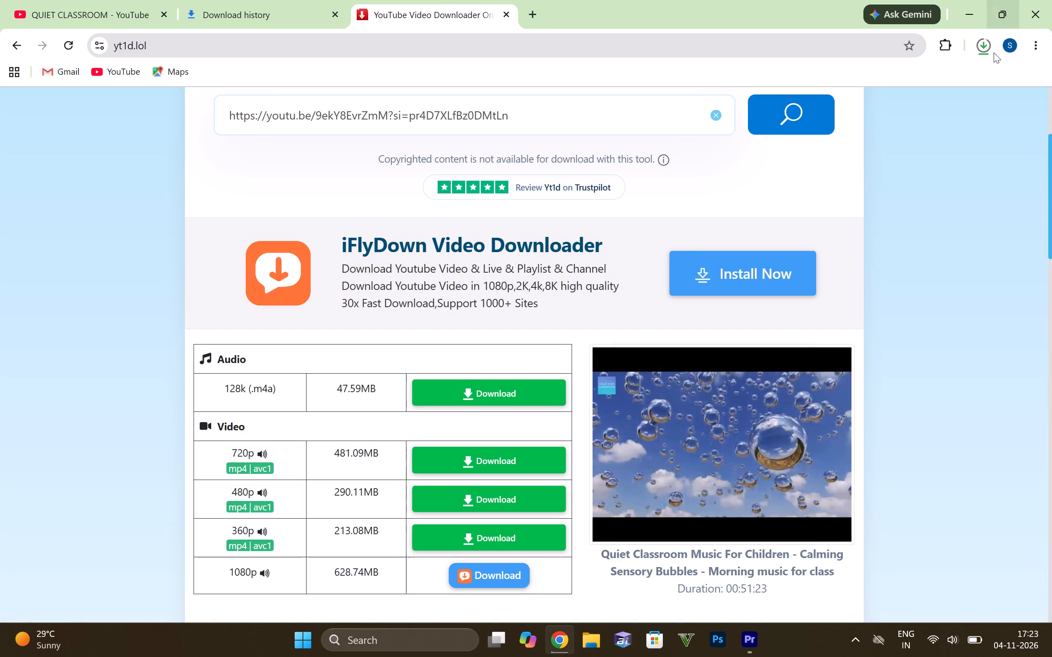
Check the progress of the Quiet Classroom Music .m4a download in the recent download history.
{"action": "left_click", "coordinate": [981, 41]}
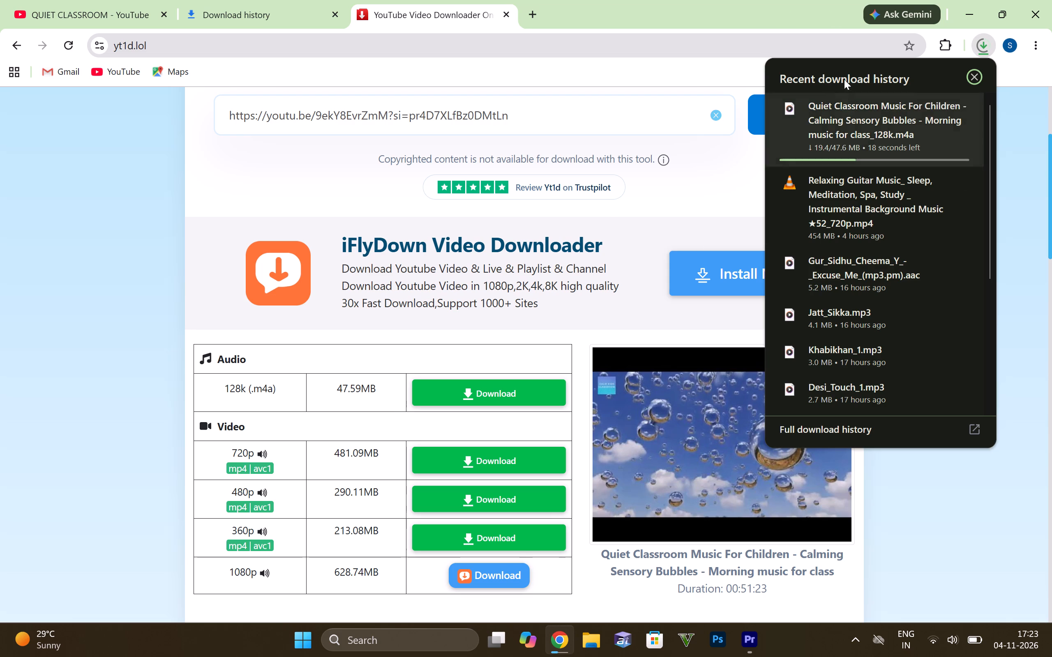
Open a new browser tab with the Google search page and dismiss its search suggestions.
{"action": "left_click", "coordinate": [529, 13]}
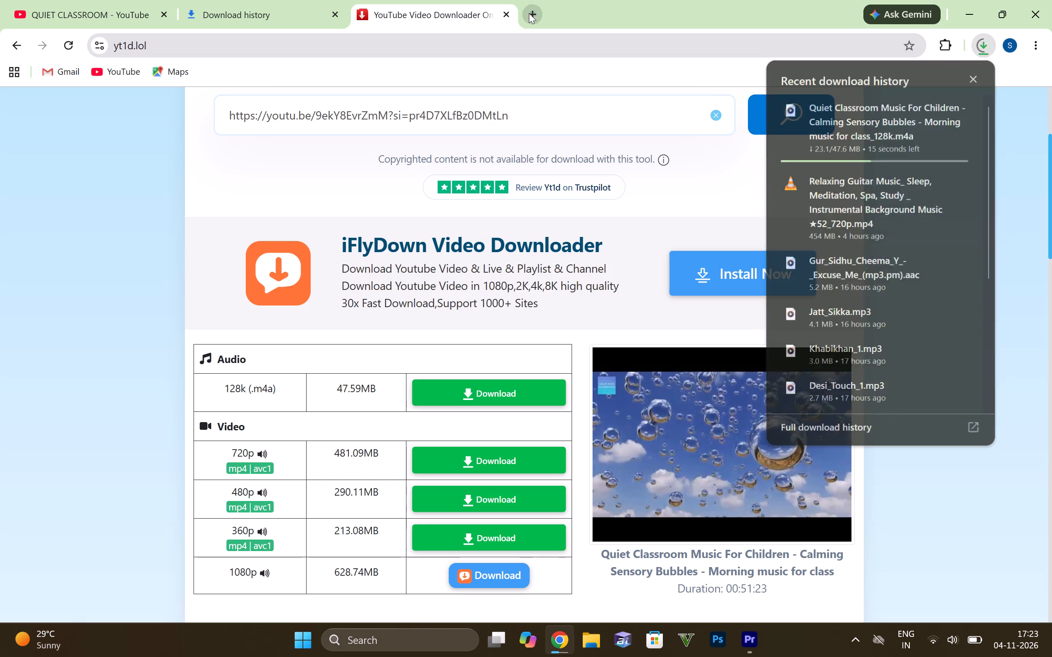
{"action": "left_click", "coordinate": [394, 314]}
{"action": "left_click", "coordinate": [307, 180]}
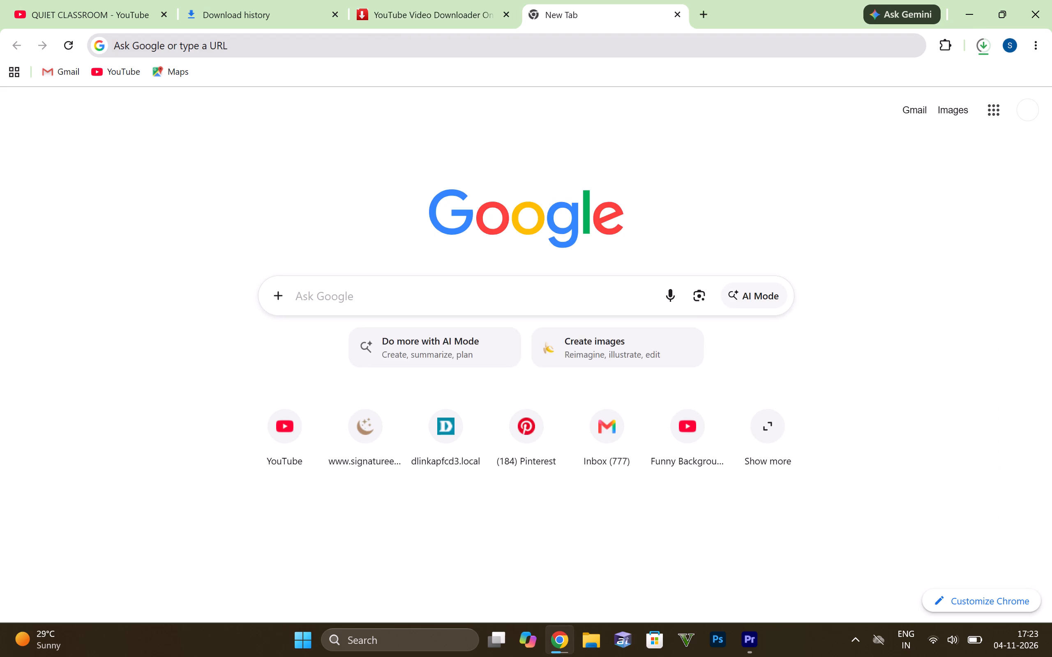
{"action": "left_click", "coordinate": [427, 307]}
{"action": "left_click", "coordinate": [324, 221]}
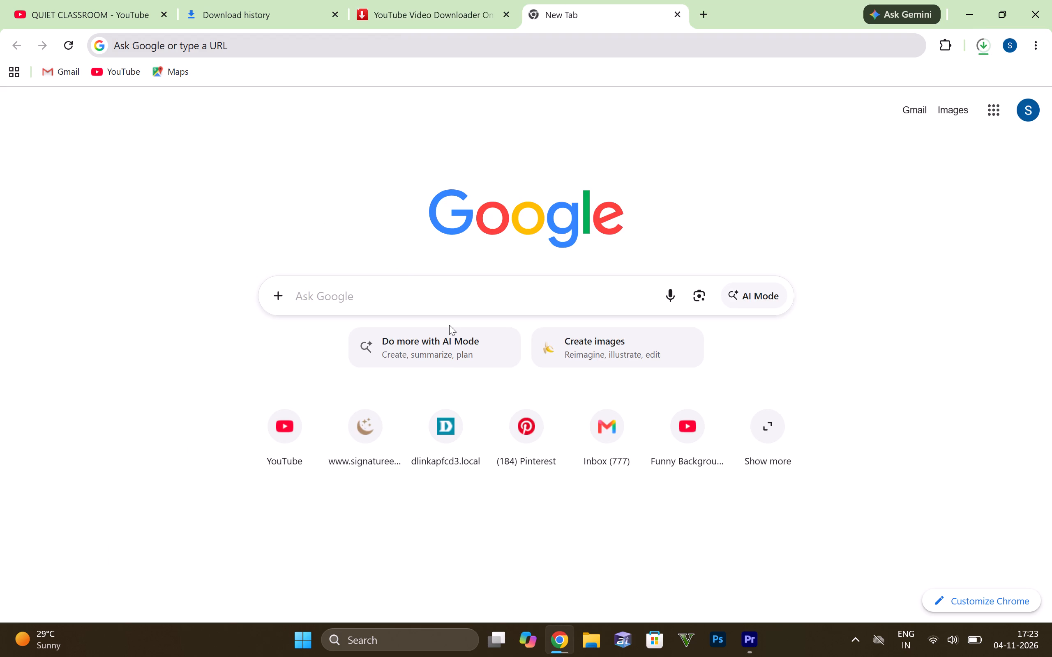
{"action": "left_click", "coordinate": [384, 294]}
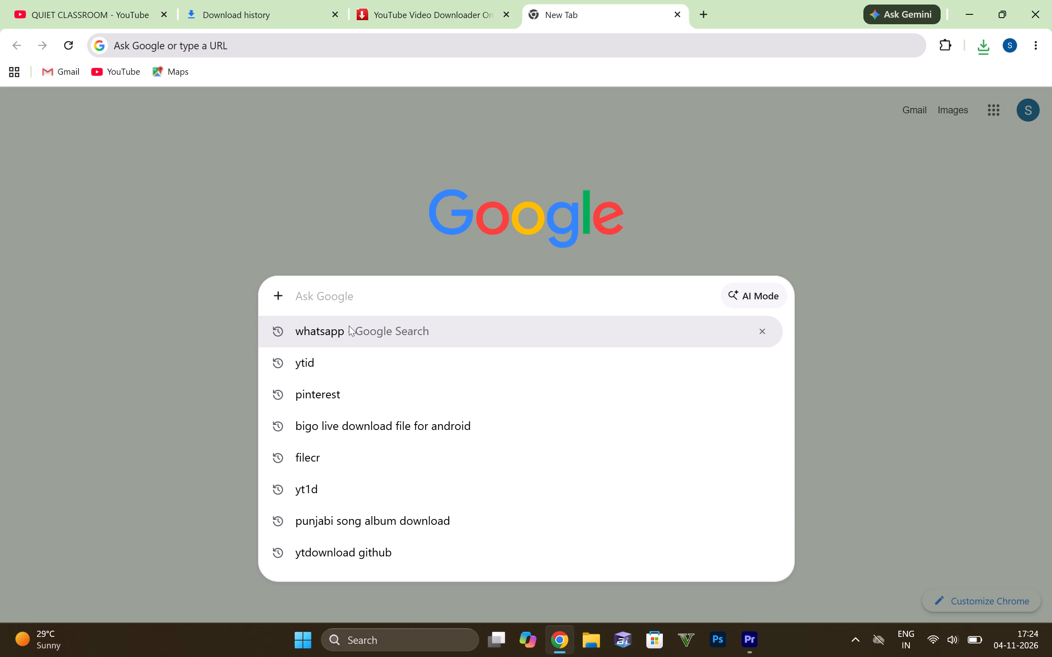
{"action": "key", "text": "Escape"}
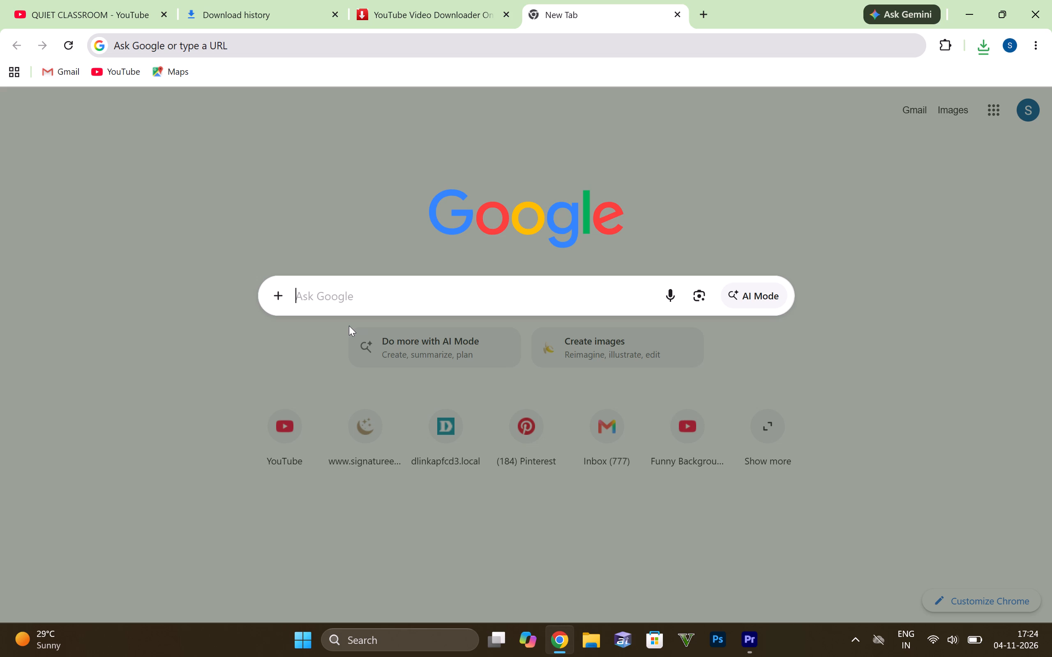
Revisit the YouTube Video Downloader page, return to the new tab, and check the .m4a file in the recent download history.
{"action": "left_click", "coordinate": [453, 13]}
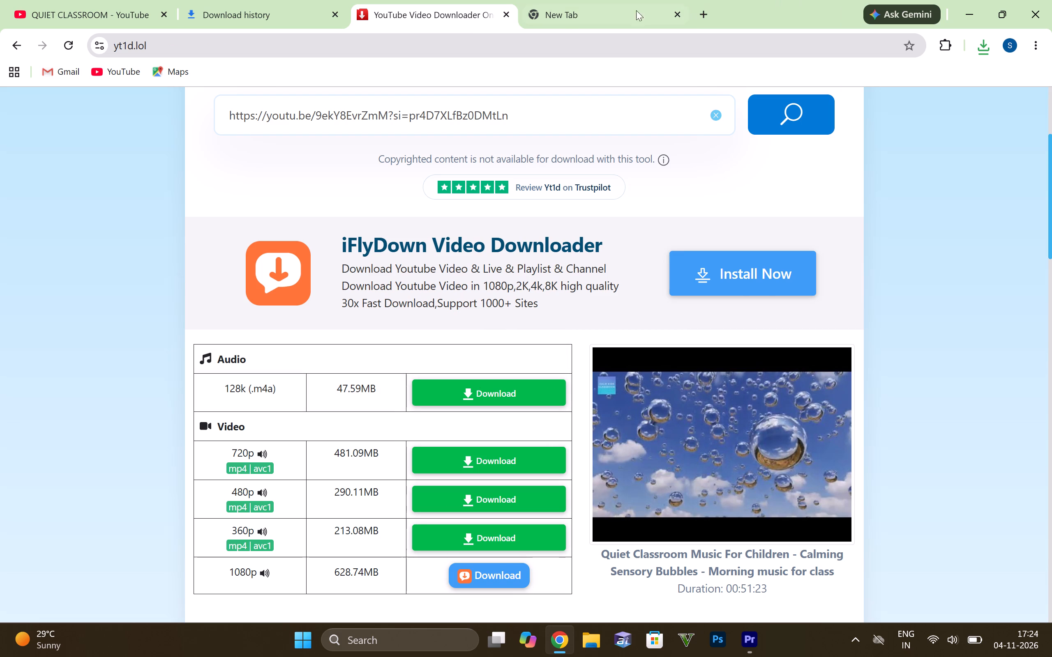
{"action": "left_click", "coordinate": [580, 0]}
{"action": "left_click", "coordinate": [987, 40]}
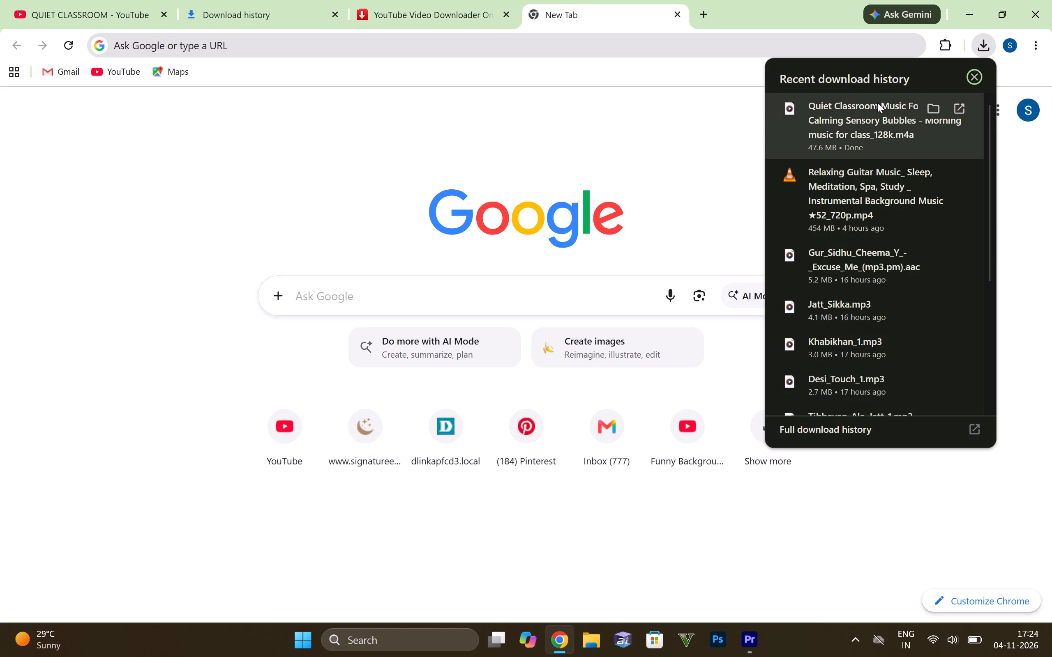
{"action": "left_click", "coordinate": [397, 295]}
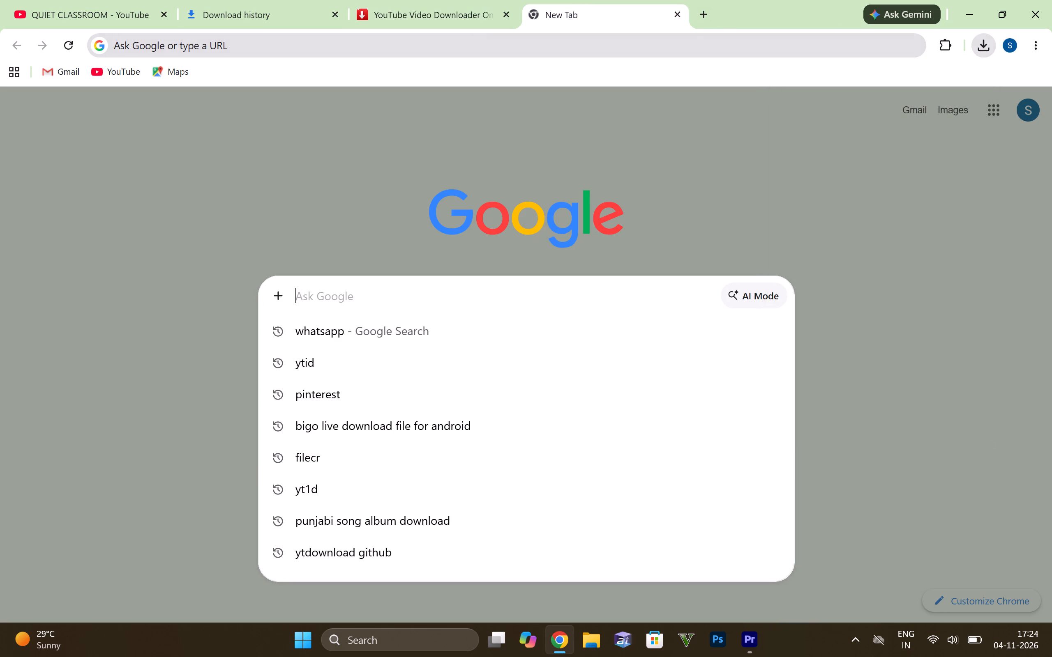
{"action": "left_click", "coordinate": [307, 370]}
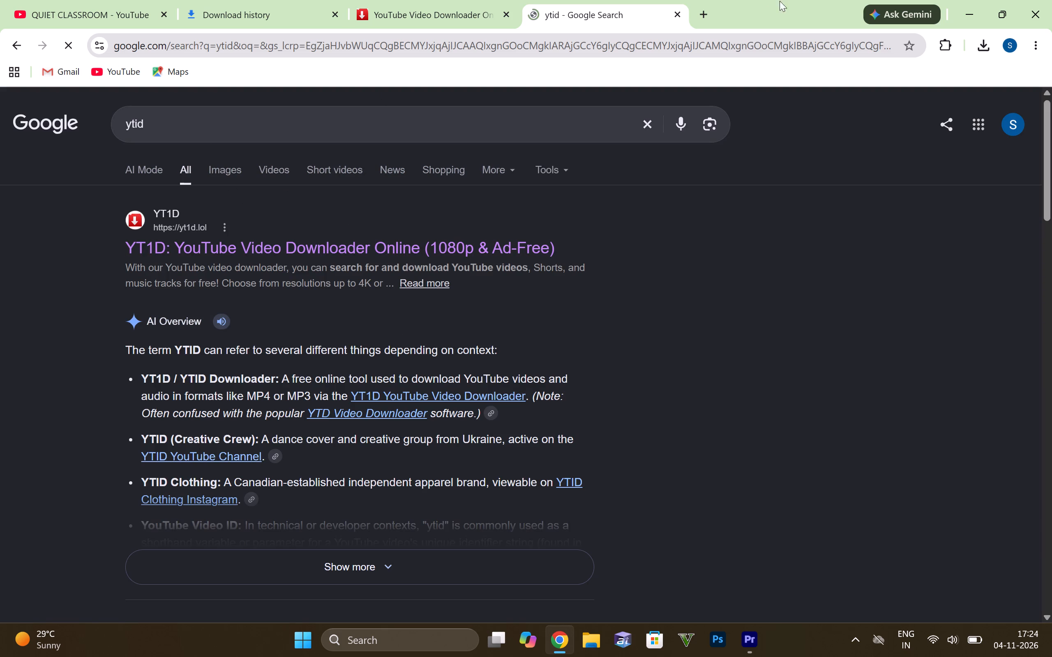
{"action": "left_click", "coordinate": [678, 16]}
In a new tab, search Google for "audio convert to mp3".
{"action": "left_click", "coordinate": [537, 0]}
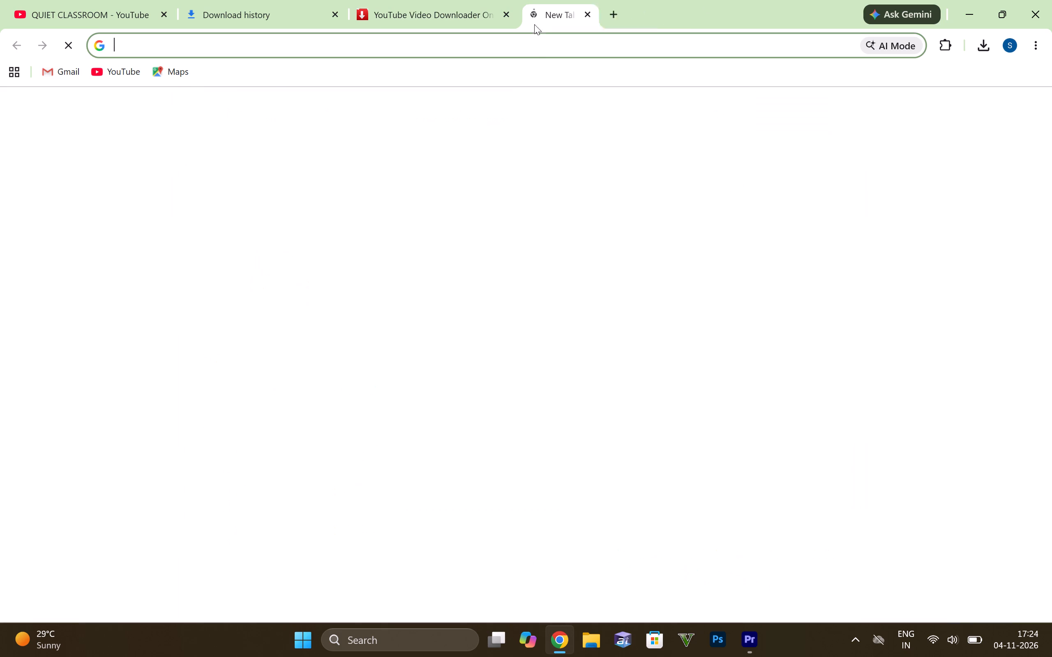
{"action": "left_click", "coordinate": [441, 302]}
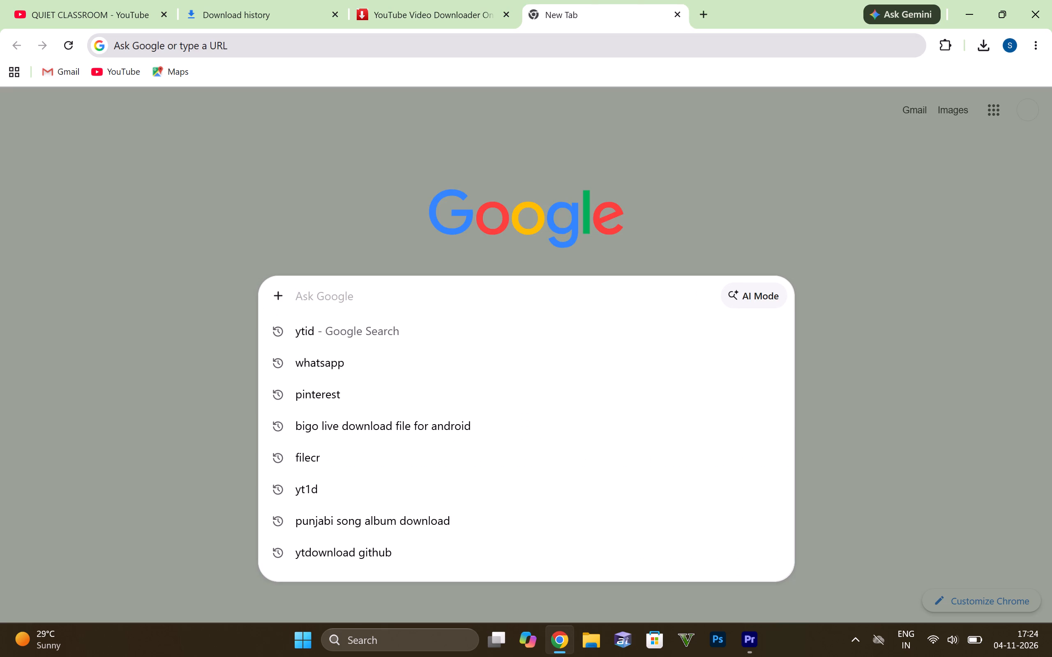
{"action": "type", "text": "CONVER"}
{"action": "key", "text": "Left"}
{"action": "key", "text": "Left"}
{"action": "key", "text": "Left"}
{"action": "key", "text": "Left"}
{"action": "key", "text": "Left"}
{"action": "key", "text": "Left"}
{"action": "key", "text": "Left"}
{"action": "key", "text": "Left"}
{"action": "key", "text": "Left"}
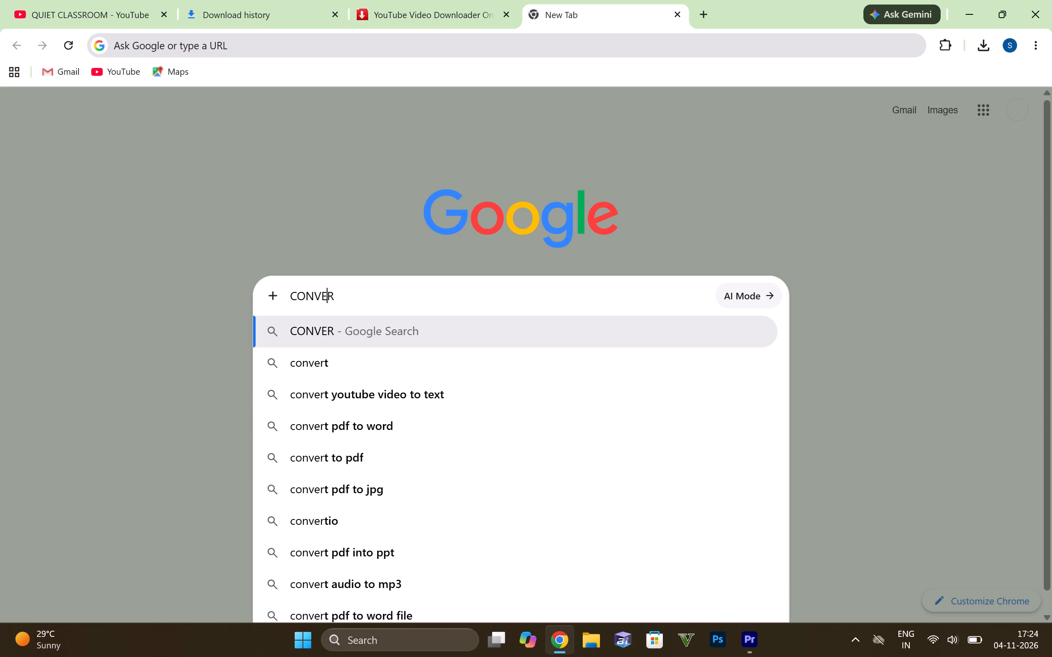
{"action": "type", "text": "AUDIO"}
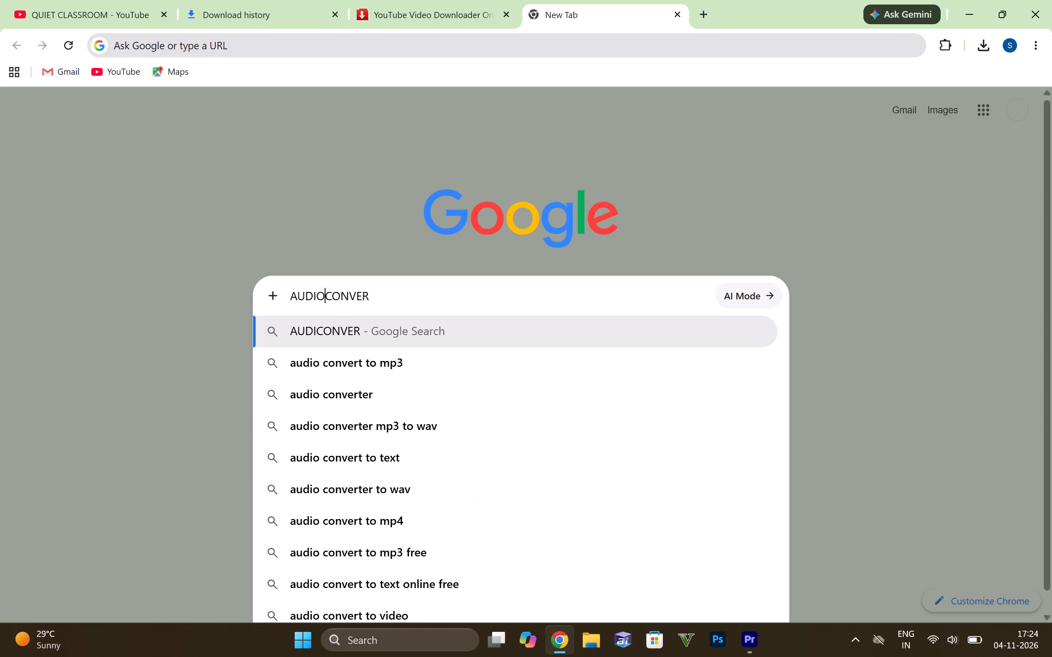
{"action": "key", "text": "space"}
{"action": "key", "text": "Right"}
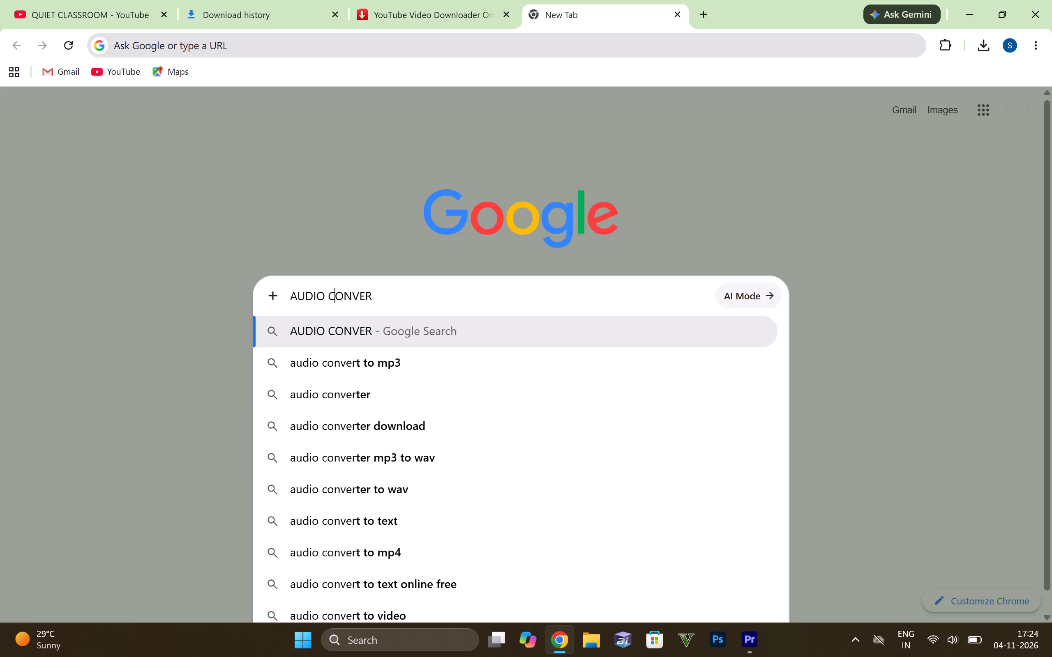
{"action": "key", "text": "Down"}
{"action": "key", "text": "Return"}
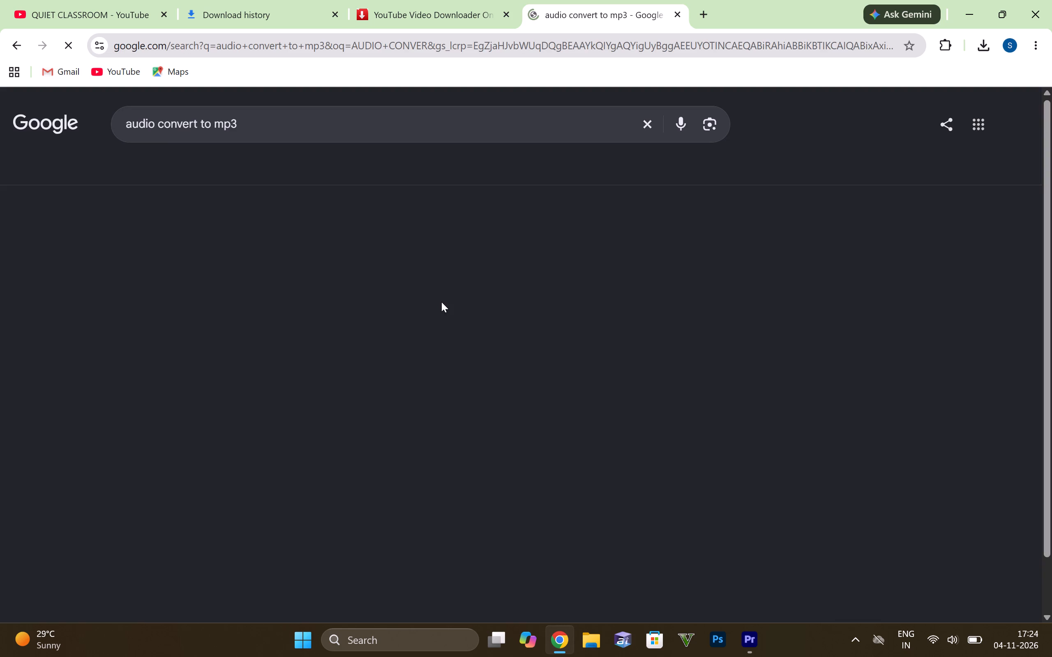
Open the 123apps Online Audio Converter site from the search results and close the full-page advertisement.
{"action": "left_click", "coordinate": [368, 261]}
{"action": "left_click", "coordinate": [364, 241]}
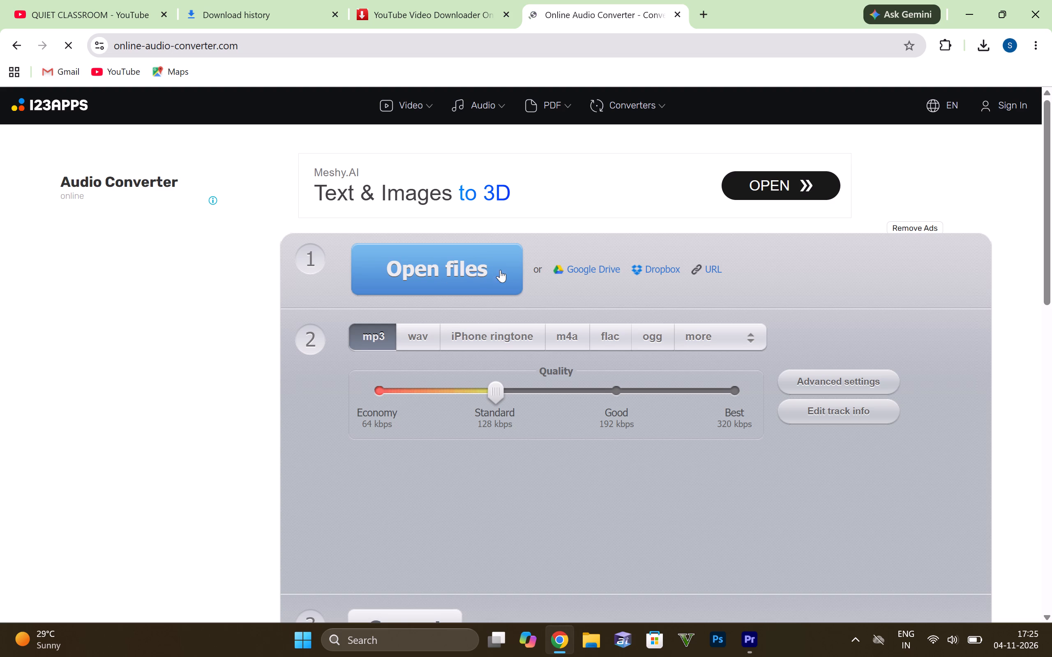
{"action": "left_click", "coordinate": [716, 272]}
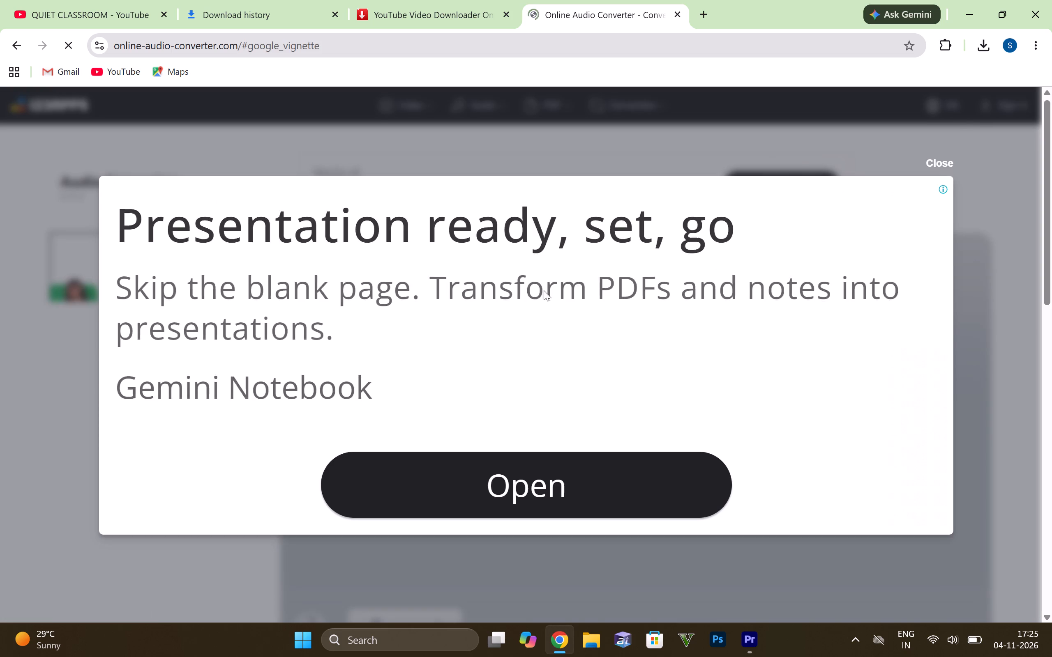
{"action": "left_click", "coordinate": [940, 157]}
{"action": "left_click", "coordinate": [654, 168]}
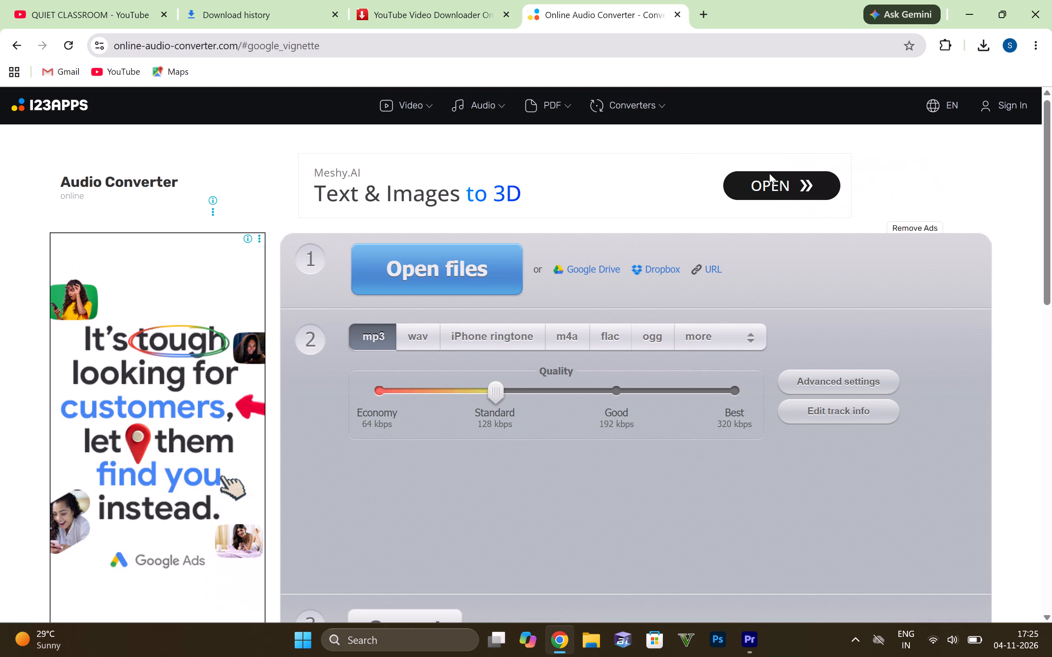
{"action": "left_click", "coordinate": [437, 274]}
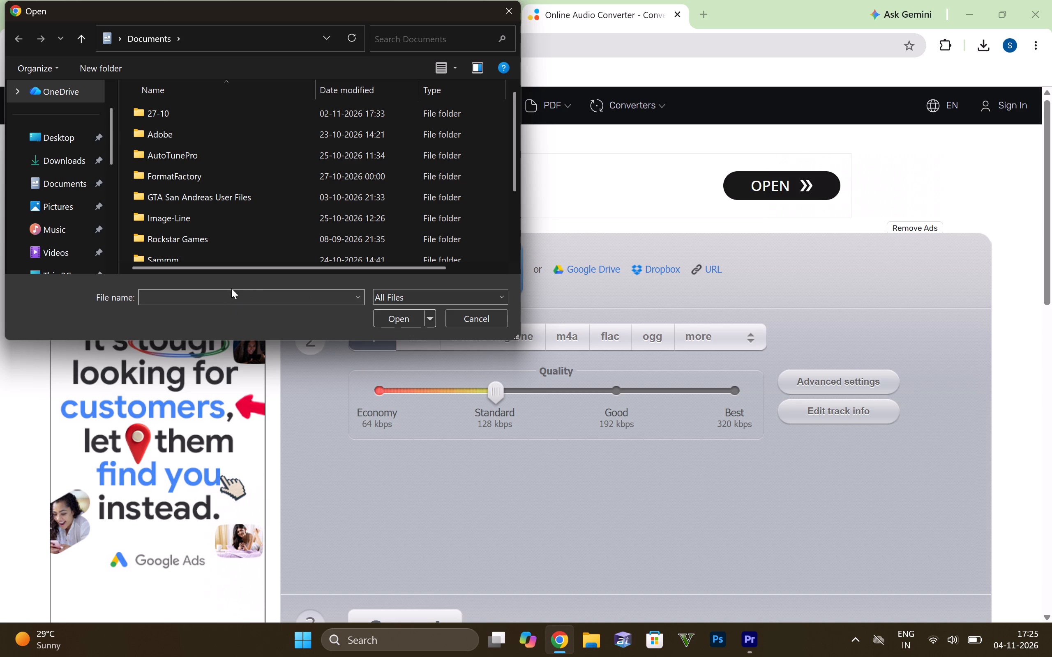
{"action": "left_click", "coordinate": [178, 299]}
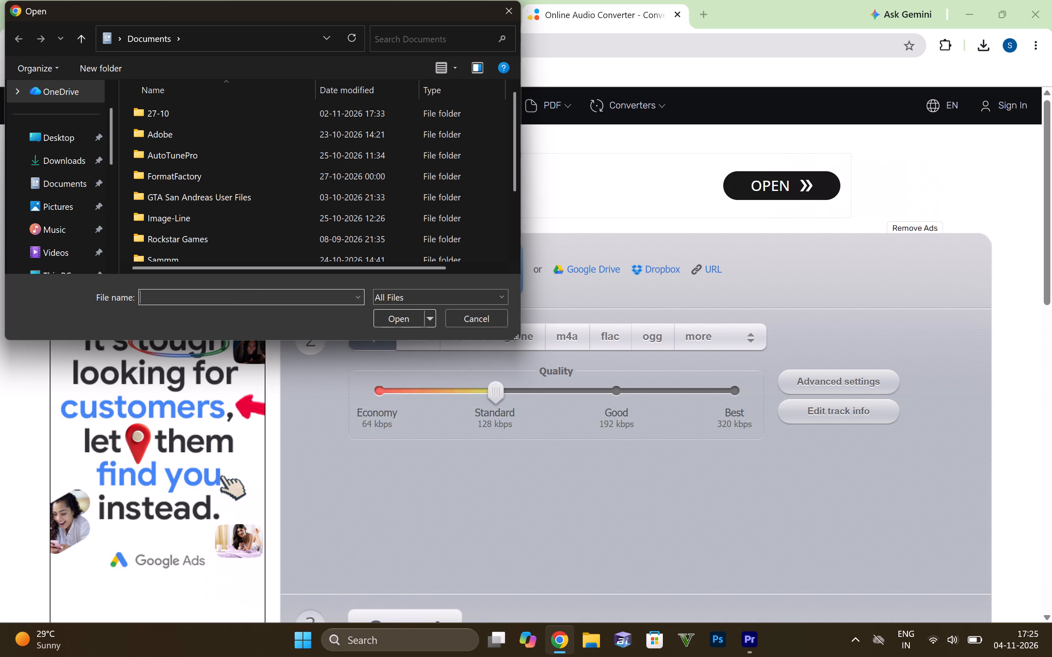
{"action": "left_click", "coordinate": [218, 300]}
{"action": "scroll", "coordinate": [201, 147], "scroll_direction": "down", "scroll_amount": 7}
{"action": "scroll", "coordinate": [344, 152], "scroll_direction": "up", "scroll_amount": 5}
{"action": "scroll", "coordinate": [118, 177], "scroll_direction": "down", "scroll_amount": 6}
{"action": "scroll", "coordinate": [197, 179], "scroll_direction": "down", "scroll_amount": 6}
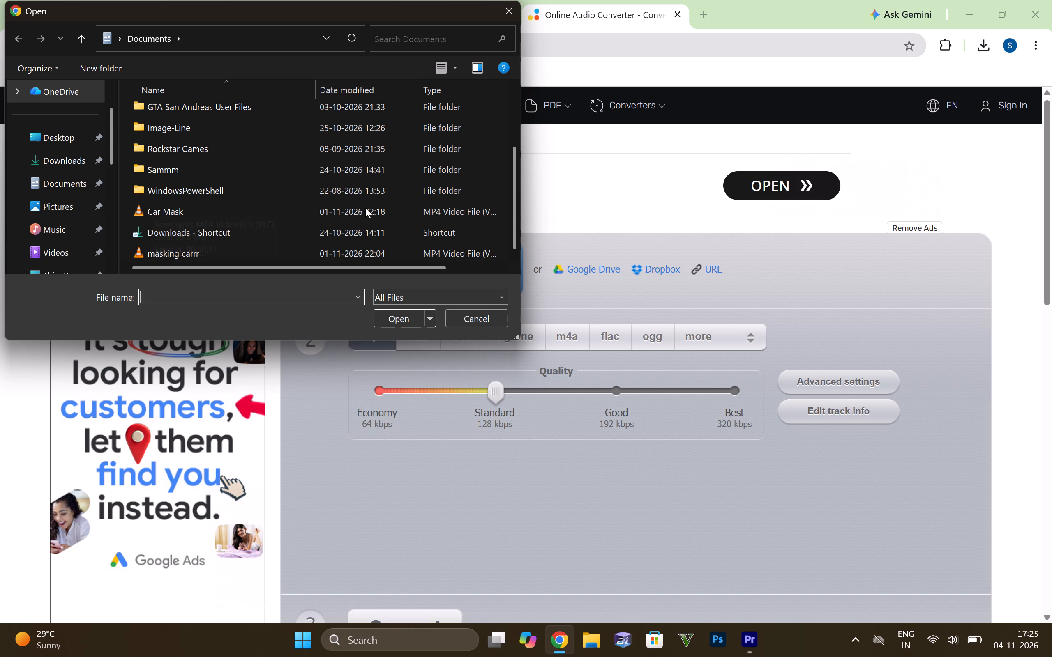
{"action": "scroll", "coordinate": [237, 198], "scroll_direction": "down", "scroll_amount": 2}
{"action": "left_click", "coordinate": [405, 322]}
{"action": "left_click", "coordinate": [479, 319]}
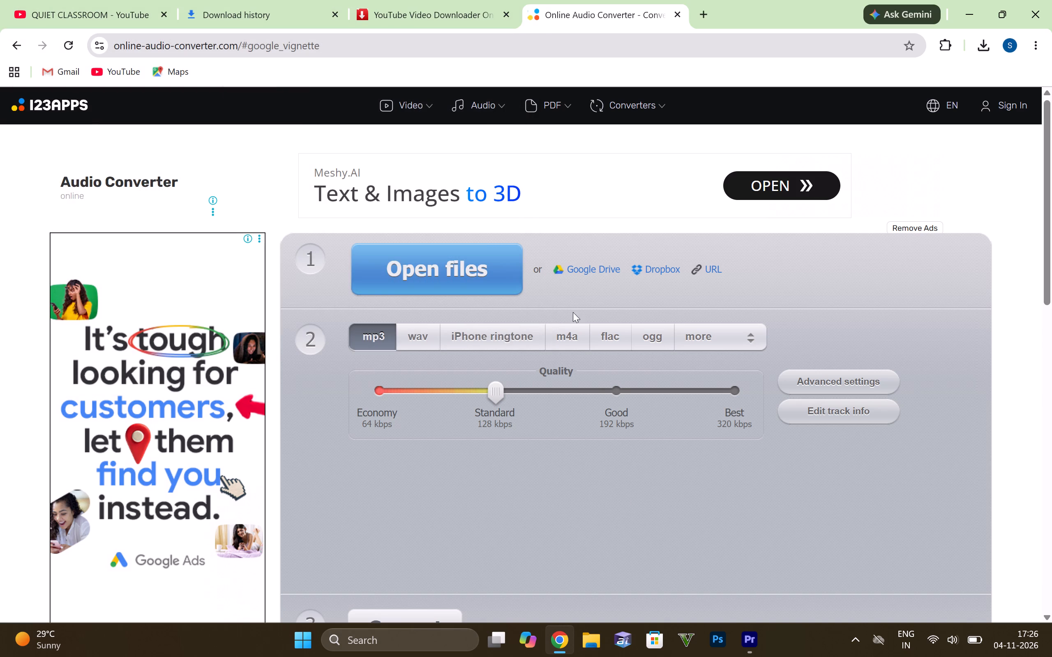
Load the "Quiet Classroom Music For Children" audio file from the Downloads folder into the Audio Converter.
{"action": "left_click", "coordinate": [435, 269]}
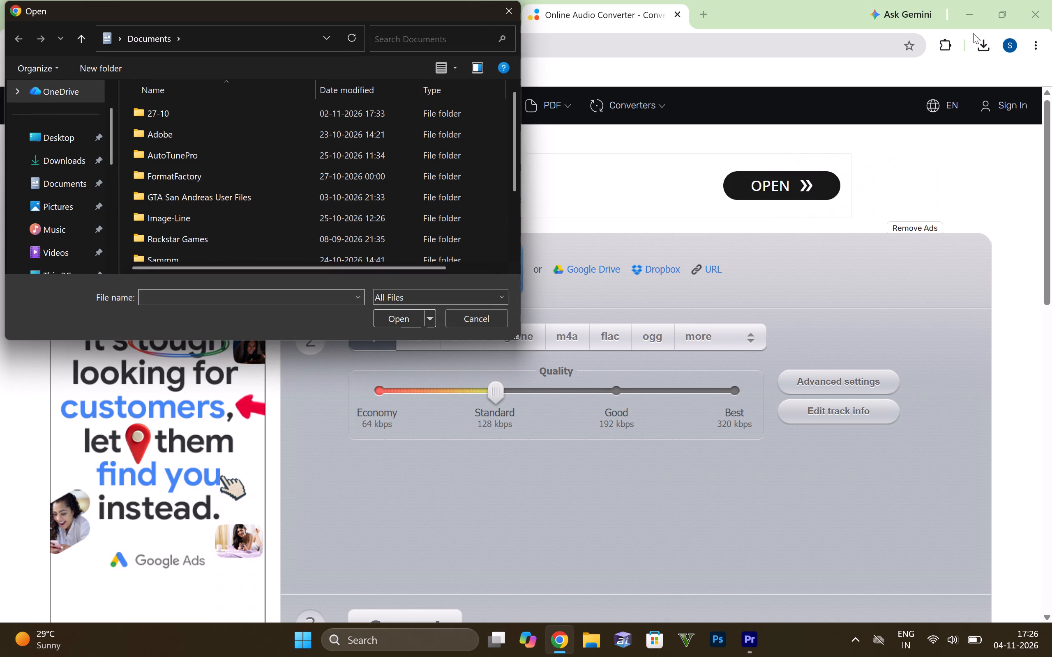
{"action": "left_click", "coordinate": [71, 169]}
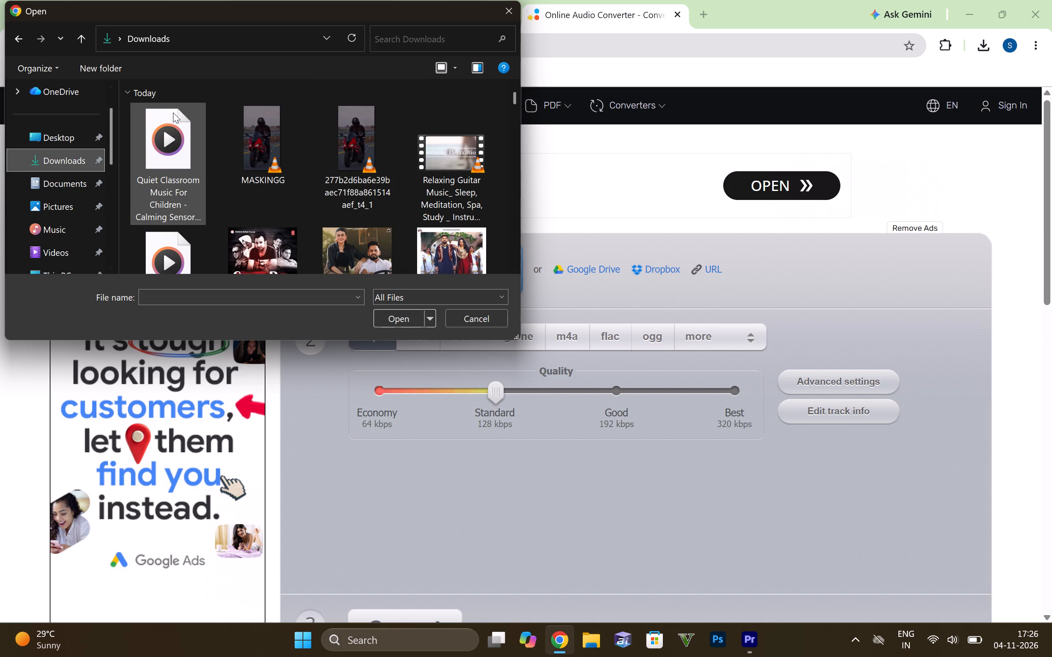
{"action": "double_click", "coordinate": [165, 138]}
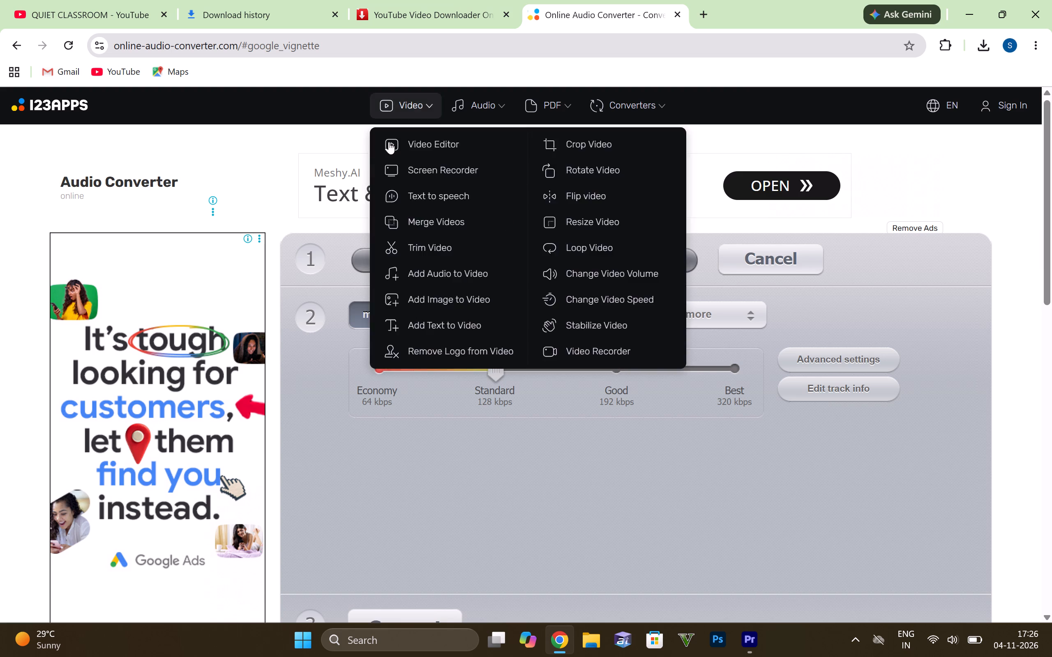
{"action": "left_click", "coordinate": [341, 241]}
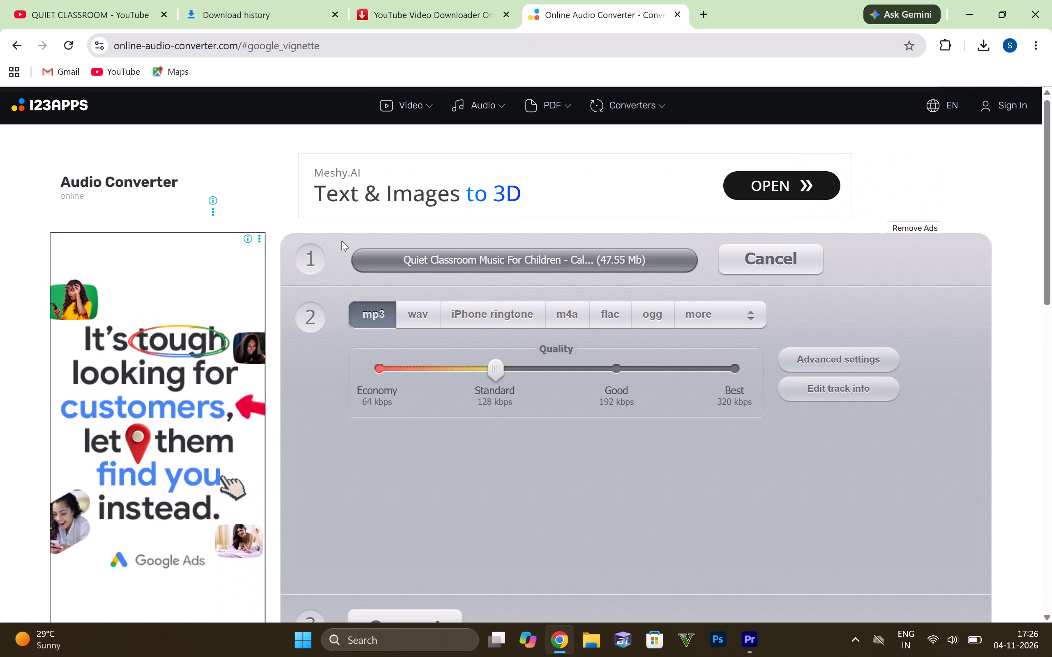
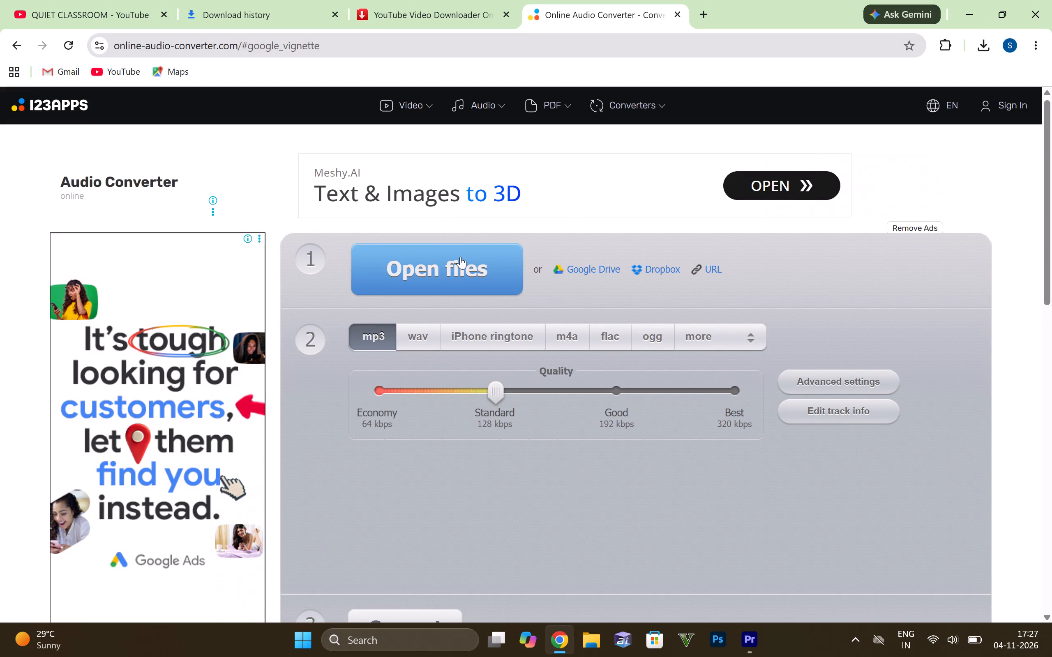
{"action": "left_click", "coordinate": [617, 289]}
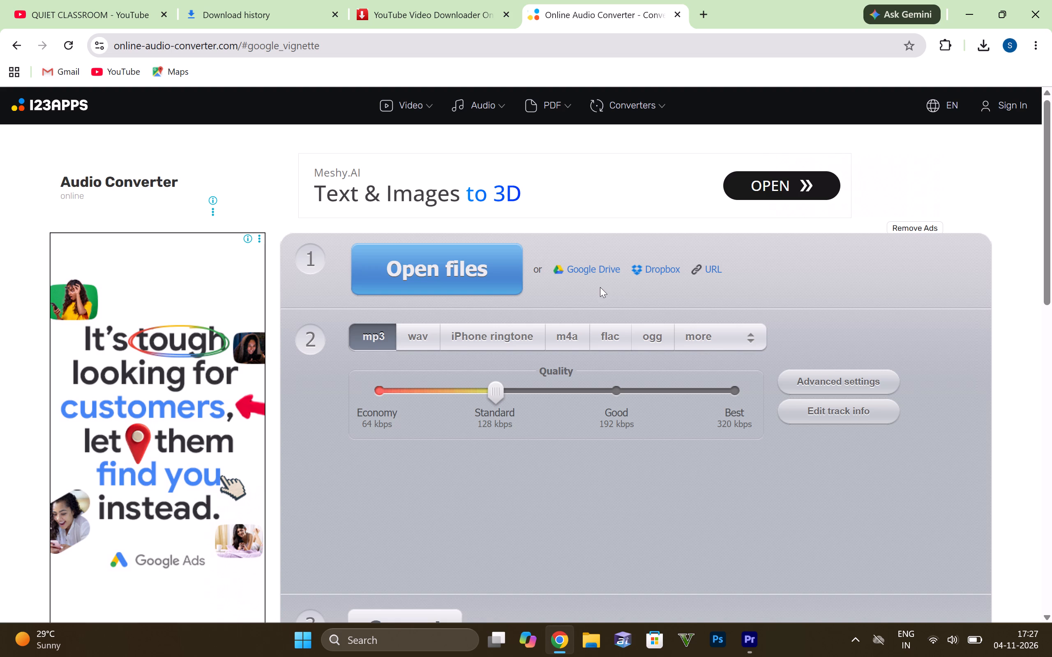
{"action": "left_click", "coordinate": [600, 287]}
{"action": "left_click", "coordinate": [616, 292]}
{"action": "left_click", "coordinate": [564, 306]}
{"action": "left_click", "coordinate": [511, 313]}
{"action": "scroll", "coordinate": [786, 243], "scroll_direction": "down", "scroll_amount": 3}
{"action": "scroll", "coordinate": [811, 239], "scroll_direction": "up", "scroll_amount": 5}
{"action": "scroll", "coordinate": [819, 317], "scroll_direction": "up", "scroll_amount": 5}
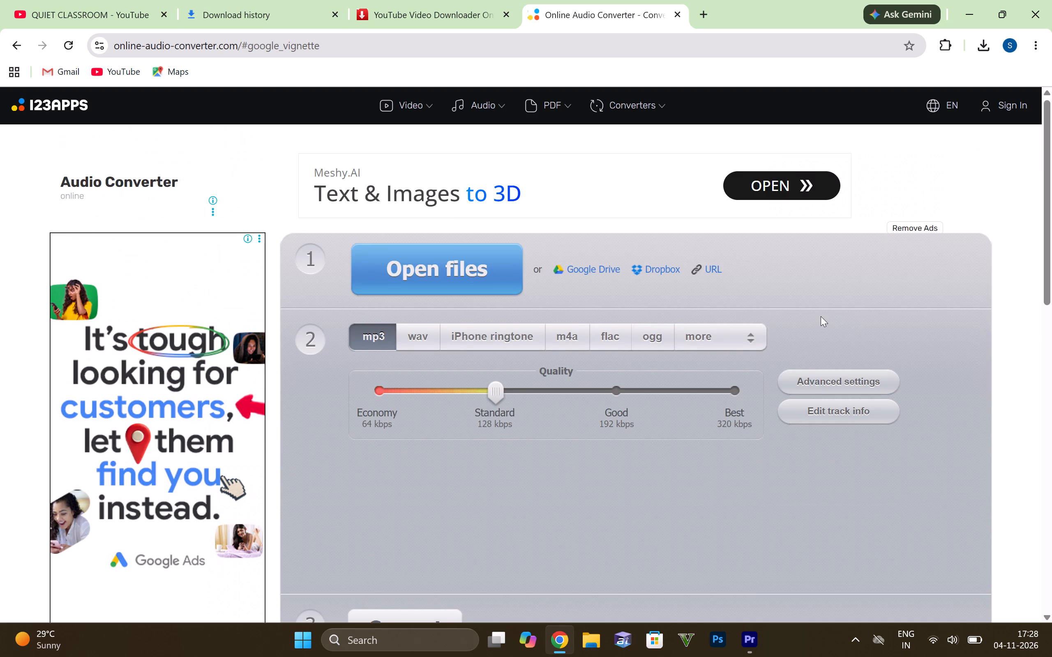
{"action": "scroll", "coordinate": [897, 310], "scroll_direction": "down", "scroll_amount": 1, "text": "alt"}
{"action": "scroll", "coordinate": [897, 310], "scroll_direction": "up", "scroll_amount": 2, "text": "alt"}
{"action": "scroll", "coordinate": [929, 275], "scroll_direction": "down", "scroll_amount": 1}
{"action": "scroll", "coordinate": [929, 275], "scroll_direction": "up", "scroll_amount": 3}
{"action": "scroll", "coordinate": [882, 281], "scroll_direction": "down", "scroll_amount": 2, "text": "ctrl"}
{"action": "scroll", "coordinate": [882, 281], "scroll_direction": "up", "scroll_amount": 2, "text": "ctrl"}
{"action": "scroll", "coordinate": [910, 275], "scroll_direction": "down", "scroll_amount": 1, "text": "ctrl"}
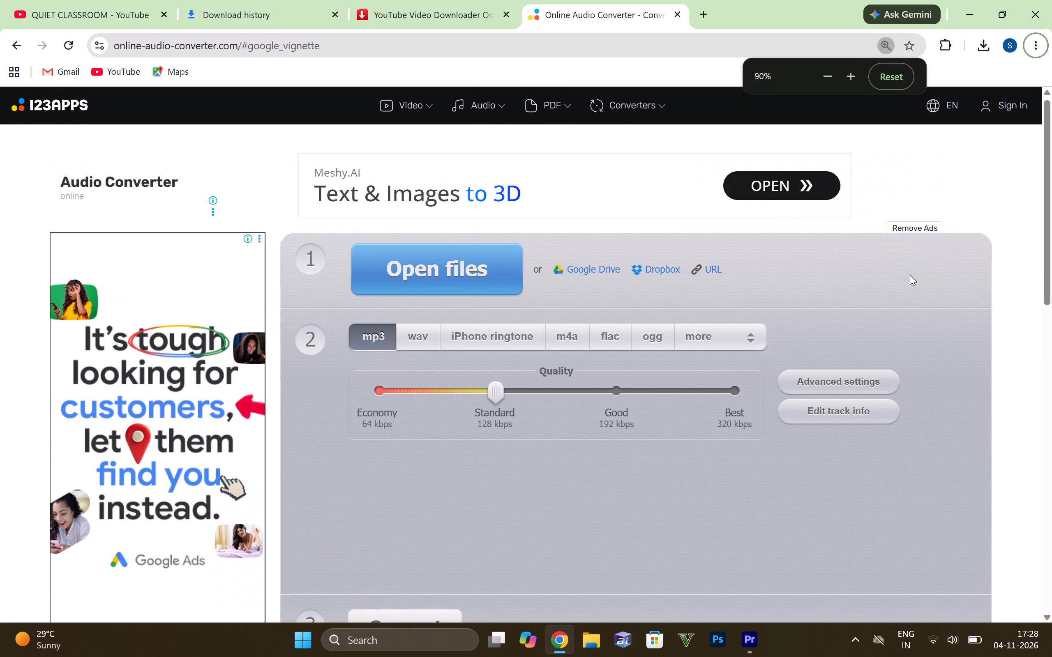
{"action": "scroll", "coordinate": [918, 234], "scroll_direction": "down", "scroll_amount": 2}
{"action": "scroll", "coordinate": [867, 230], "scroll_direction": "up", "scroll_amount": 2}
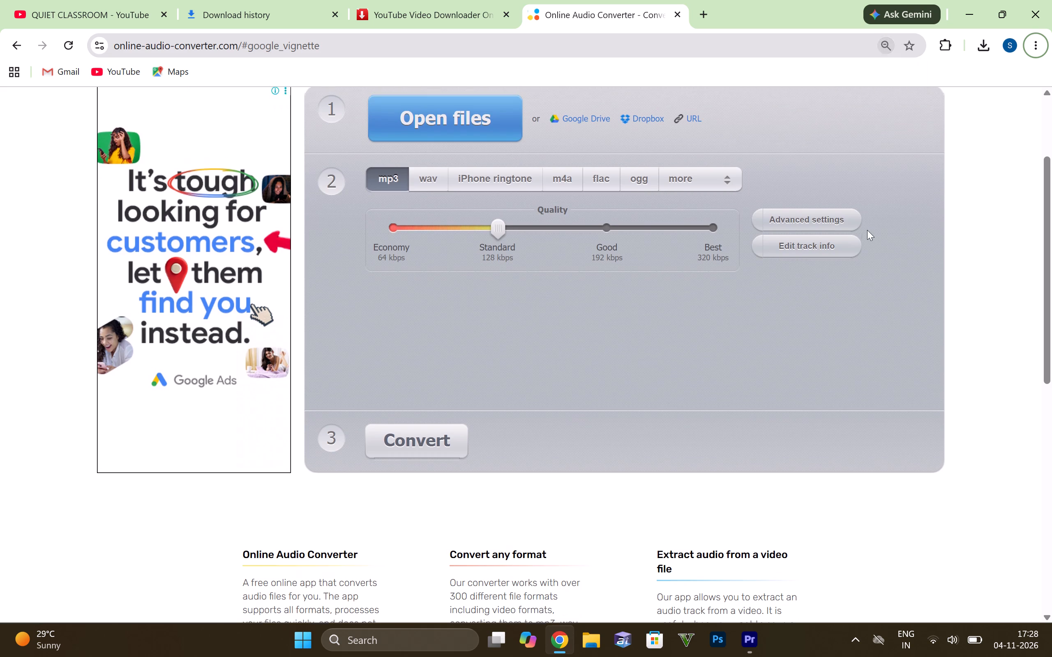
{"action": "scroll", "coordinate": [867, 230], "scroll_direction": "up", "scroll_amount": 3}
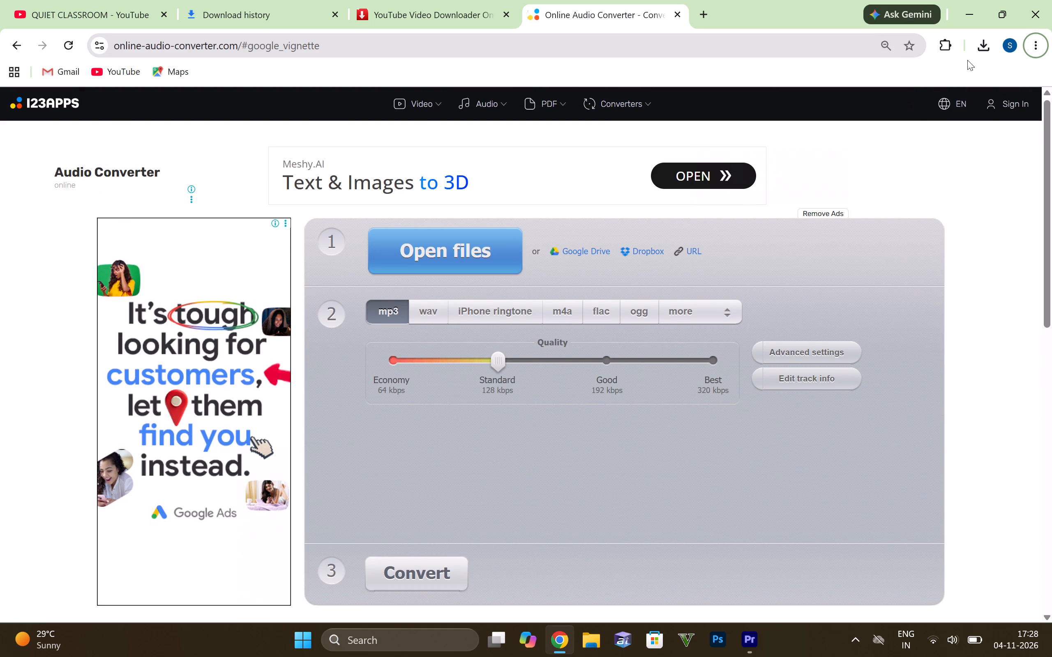
Check the recent download history for the "Quiet Classroom Music For Children" m4a file.
{"action": "left_click", "coordinate": [978, 46]}
{"action": "left_click", "coordinate": [739, 473]}
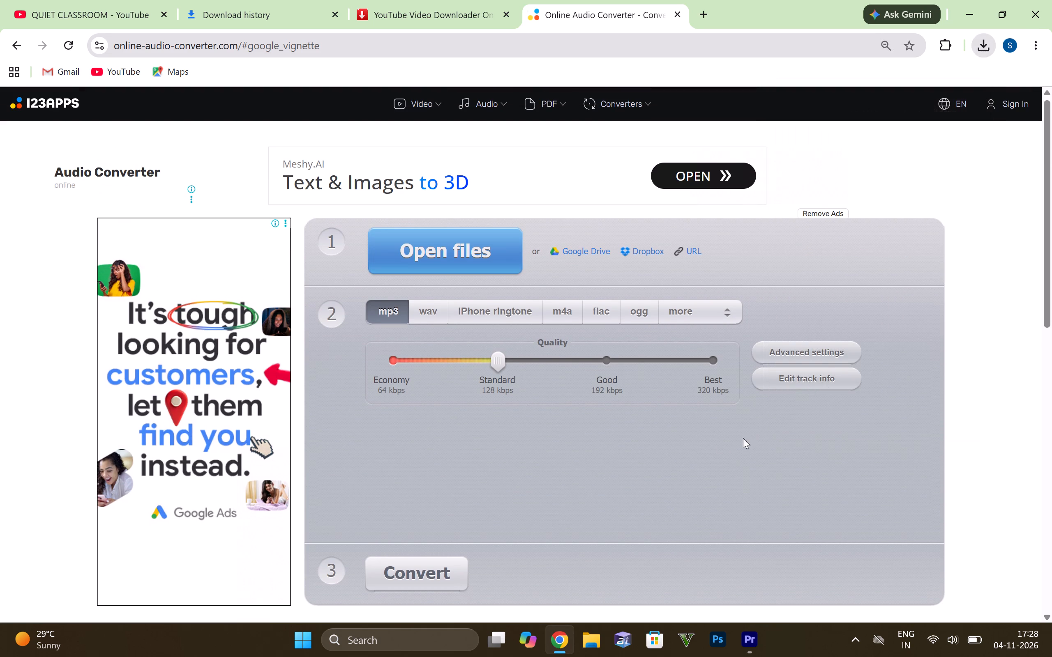
{"action": "left_click", "coordinate": [882, 276]}
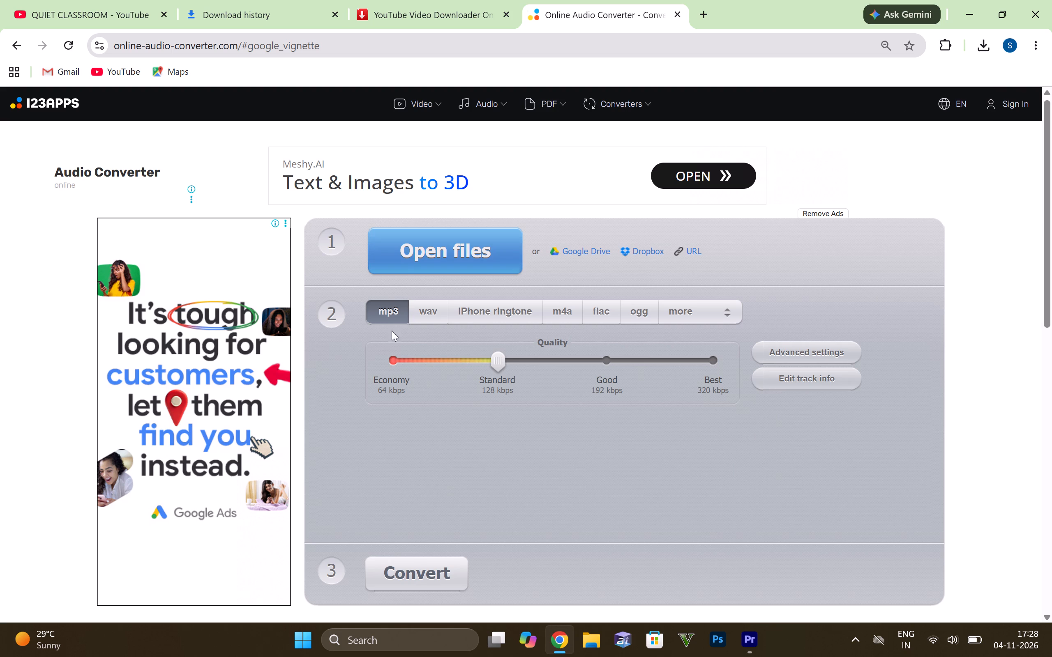
{"action": "left_click", "coordinate": [380, 462]}
{"action": "right_click", "coordinate": [380, 462]}
{"action": "left_click", "coordinate": [343, 458]}
{"action": "scroll", "coordinate": [408, 464], "scroll_direction": "up", "scroll_amount": 4, "text": "alt"}
{"action": "scroll", "coordinate": [421, 434], "scroll_direction": "down", "scroll_amount": 4, "text": "alt"}
{"action": "scroll", "coordinate": [375, 294], "scroll_direction": "up", "scroll_amount": 6, "text": "alt"}
{"action": "left_click", "coordinate": [989, 49]}
{"action": "left_click", "coordinate": [709, 136]}
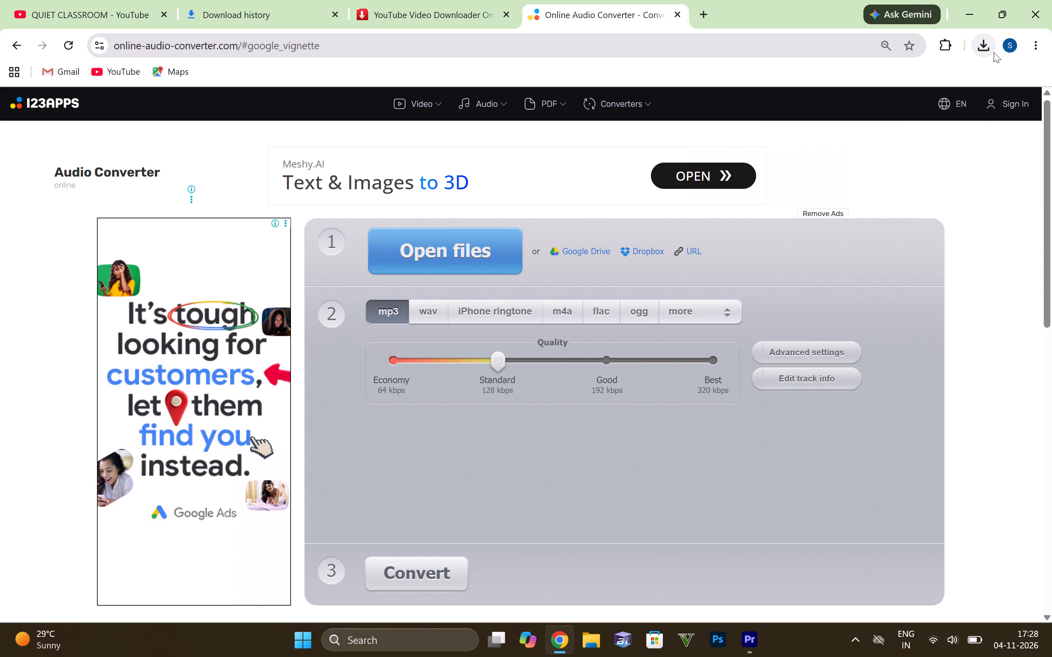
{"action": "left_click", "coordinate": [986, 47]}
{"action": "left_click", "coordinate": [997, 238]}
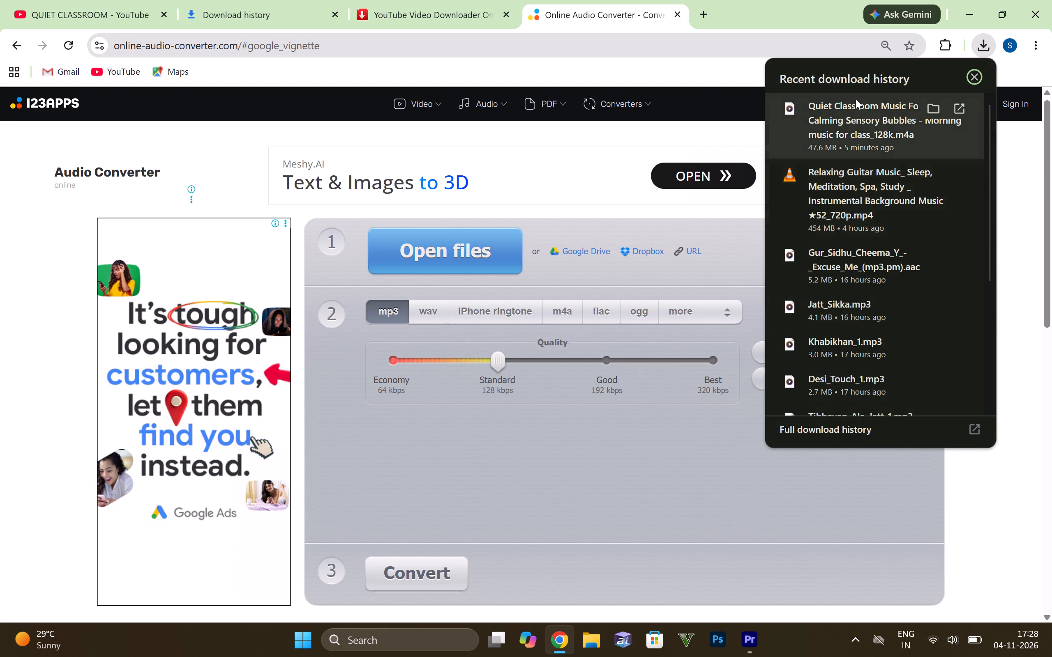
{"action": "left_click", "coordinate": [540, 548]}
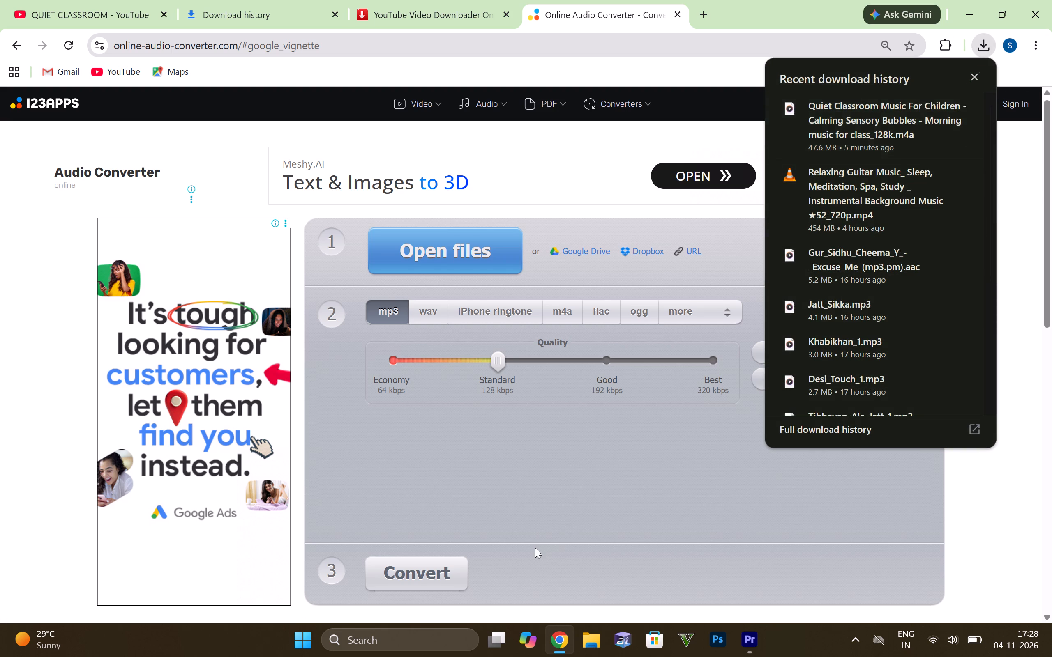
Load the "Quiet Classroom Music For Children" m4a file from the Downloads folder into the Audio Converter.
{"action": "left_click", "coordinate": [449, 246]}
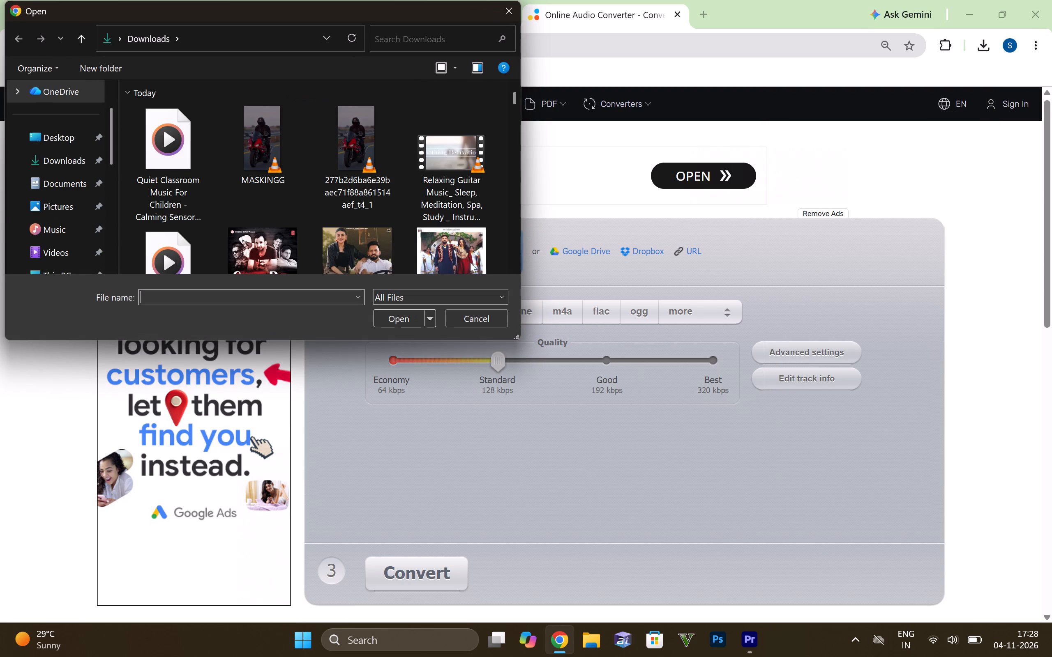
{"action": "double_click", "coordinate": [147, 168]}
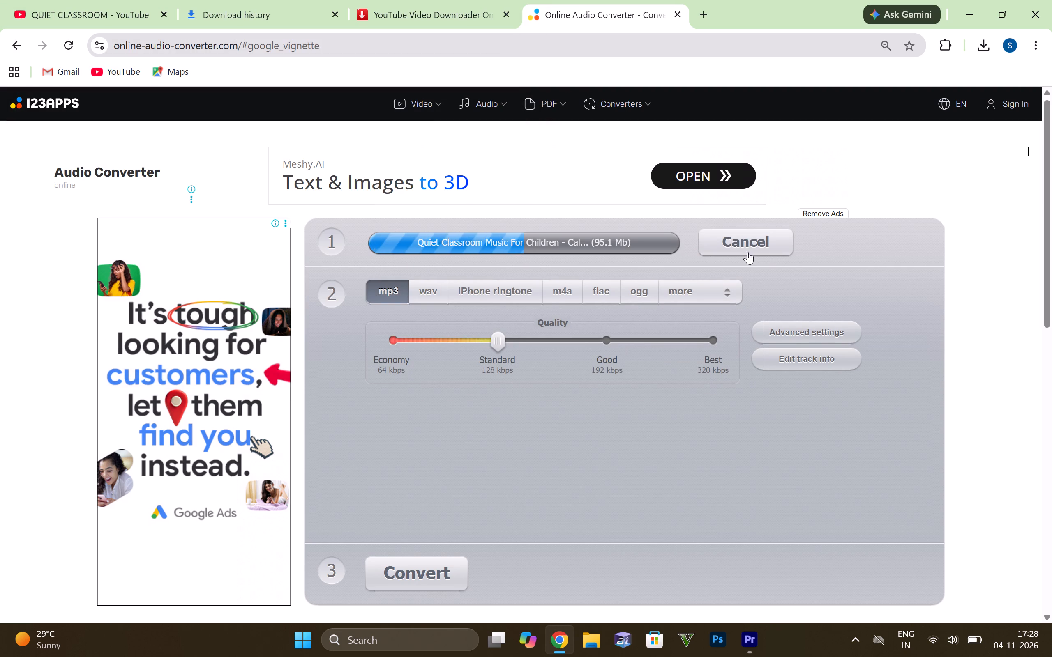
{"action": "scroll", "coordinate": [520, 258], "scroll_direction": "up", "scroll_amount": 4, "text": "alt"}
{"action": "scroll", "coordinate": [520, 256], "scroll_direction": "down", "scroll_amount": 1, "text": "alt"}
{"action": "scroll", "coordinate": [563, 334], "scroll_direction": "up", "scroll_amount": 5}
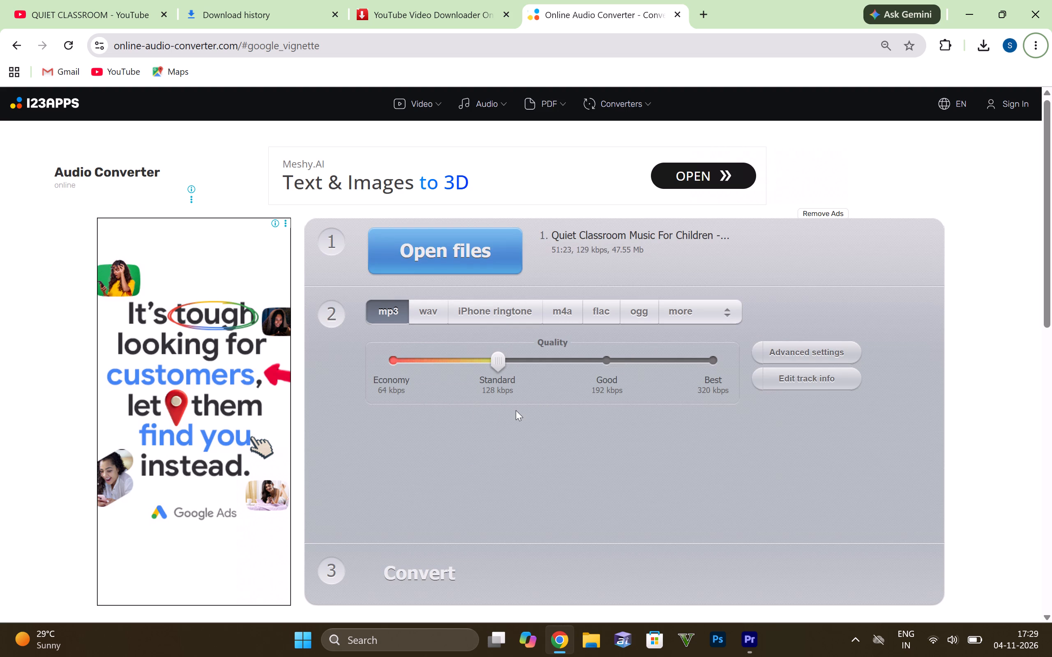
Convert the loaded audio to mp3 at Standard 128 kbps quality and download the converted file.
{"action": "scroll", "coordinate": [858, 182], "scroll_direction": "down", "scroll_amount": 4}
{"action": "scroll", "coordinate": [921, 220], "scroll_direction": "up", "scroll_amount": 5}
{"action": "scroll", "coordinate": [523, 408], "scroll_direction": "up", "scroll_amount": 3}
{"action": "left_click", "coordinate": [427, 571]}
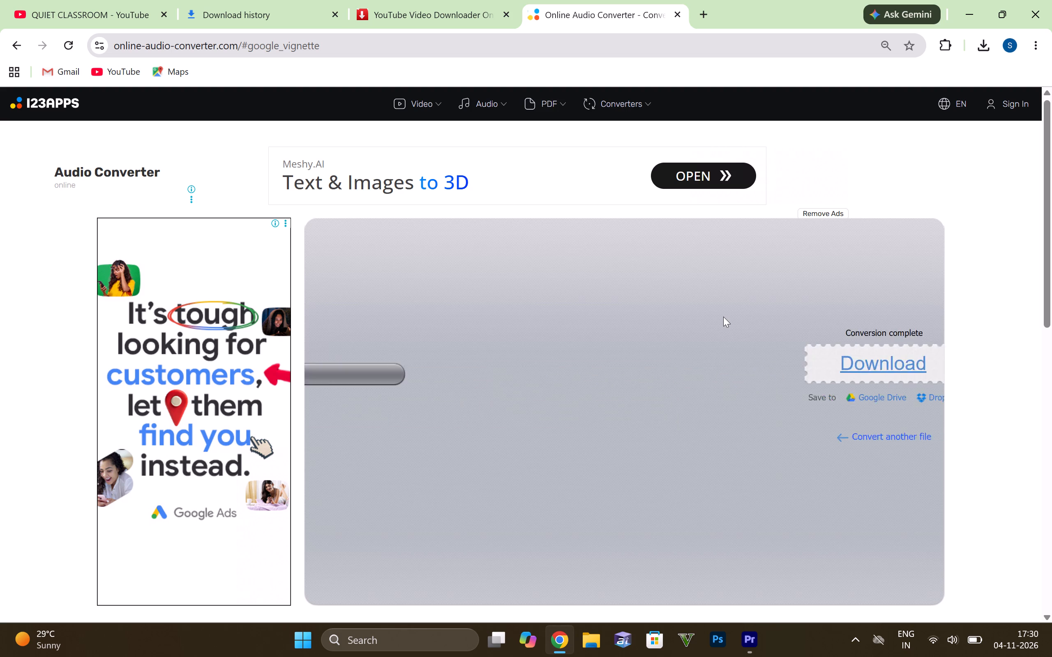
{"action": "left_click", "coordinate": [615, 367]}
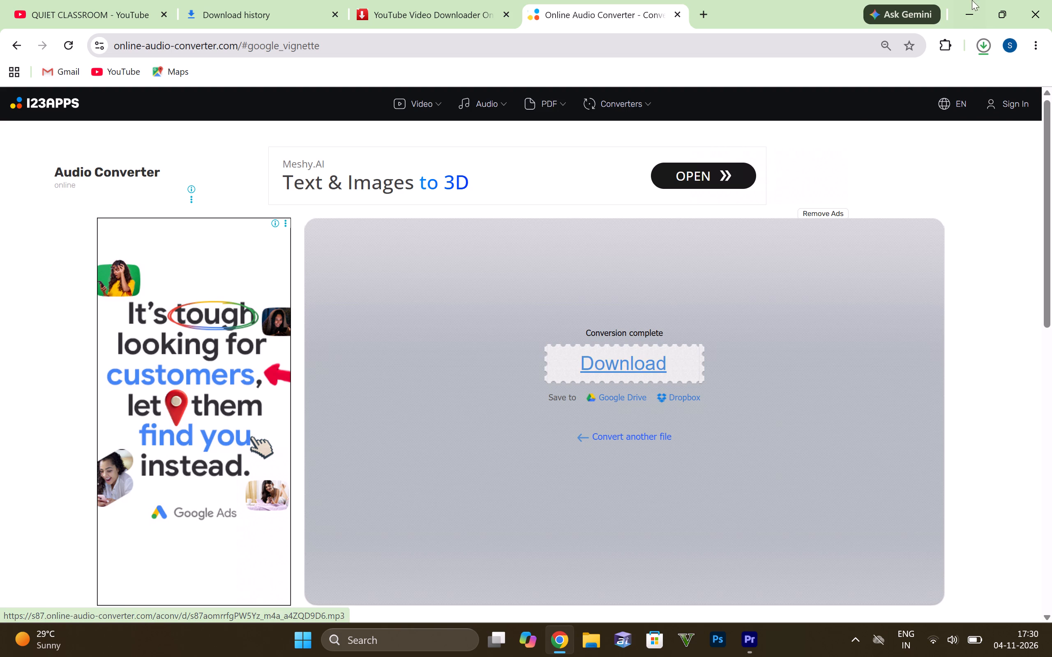
Show the downloaded mp3 in its Downloads folder from the recent download history.
{"action": "left_click", "coordinate": [989, 44]}
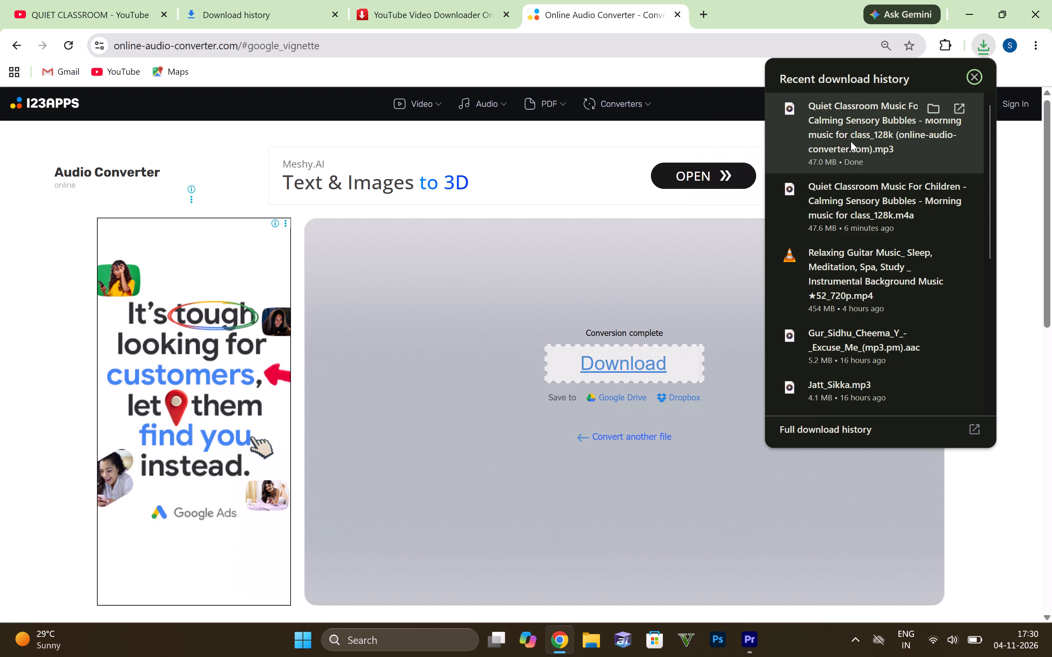
{"action": "left_click", "coordinate": [929, 107]}
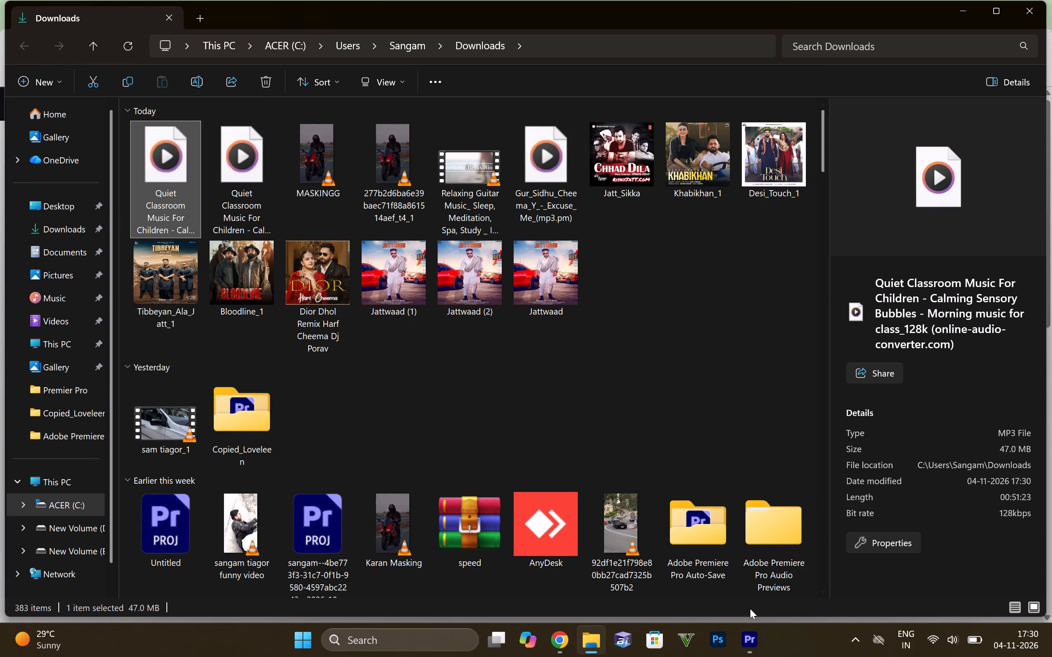
Switch to Adobe Premiere and import the converted "Quiet Classroom Music For Children" mp3 from Downloads into the Cuts Edit 2 project.
{"action": "left_click", "coordinate": [754, 637]}
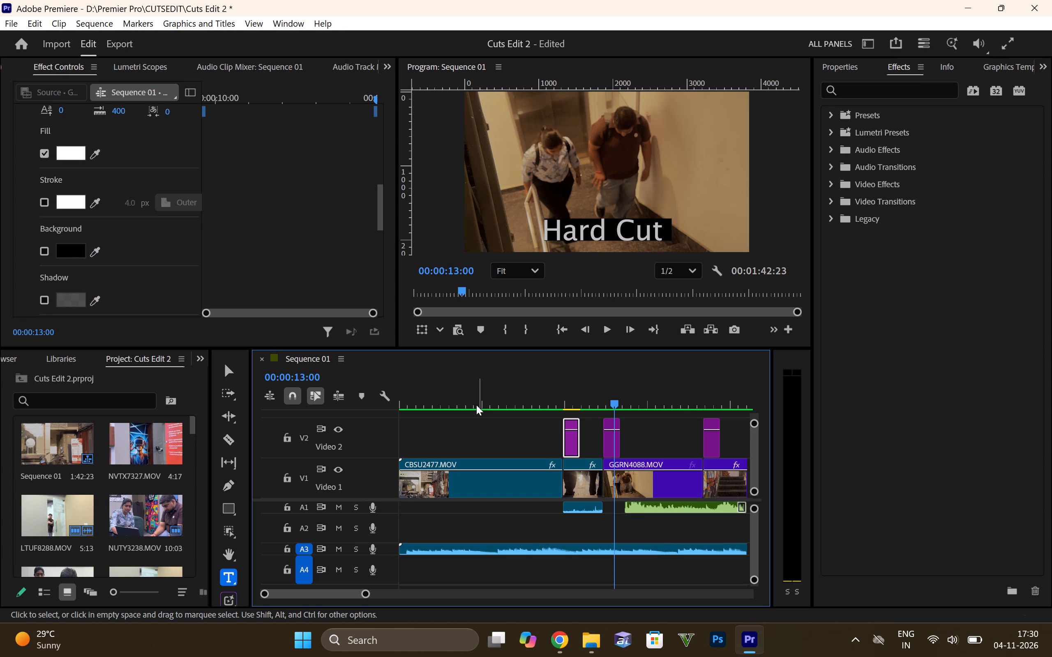
{"action": "left_click_drag", "start_coordinate": [476, 405], "coordinate": [141, 425]}
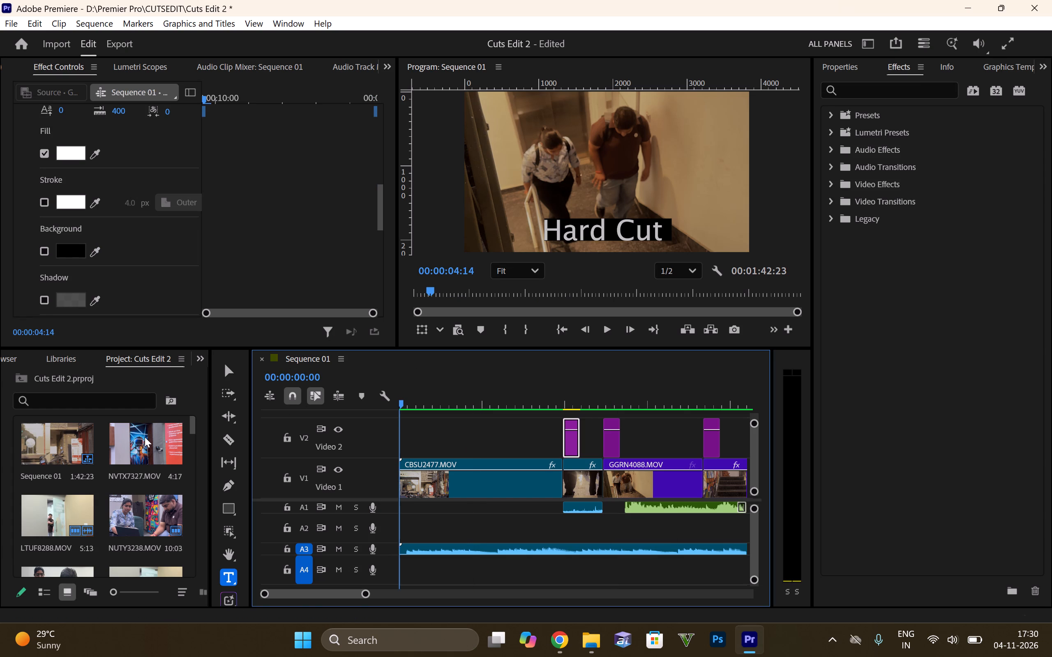
{"action": "scroll", "coordinate": [110, 551], "scroll_direction": "down", "scroll_amount": 20}
{"action": "scroll", "coordinate": [110, 551], "scroll_direction": "down", "scroll_amount": 6}
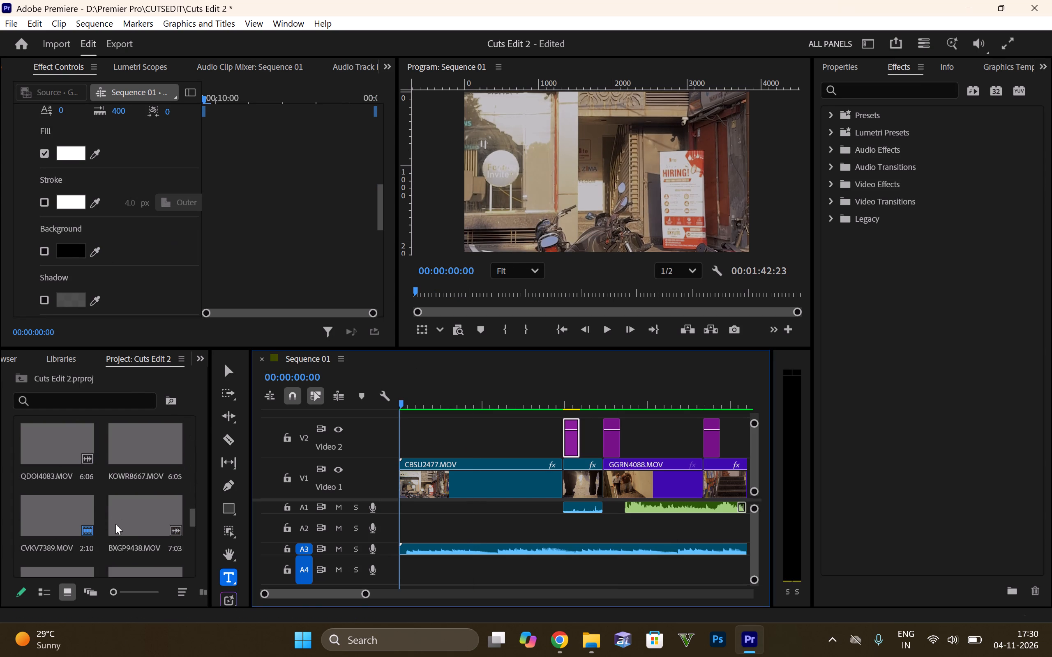
{"action": "scroll", "coordinate": [115, 524], "scroll_direction": "down", "scroll_amount": 17}
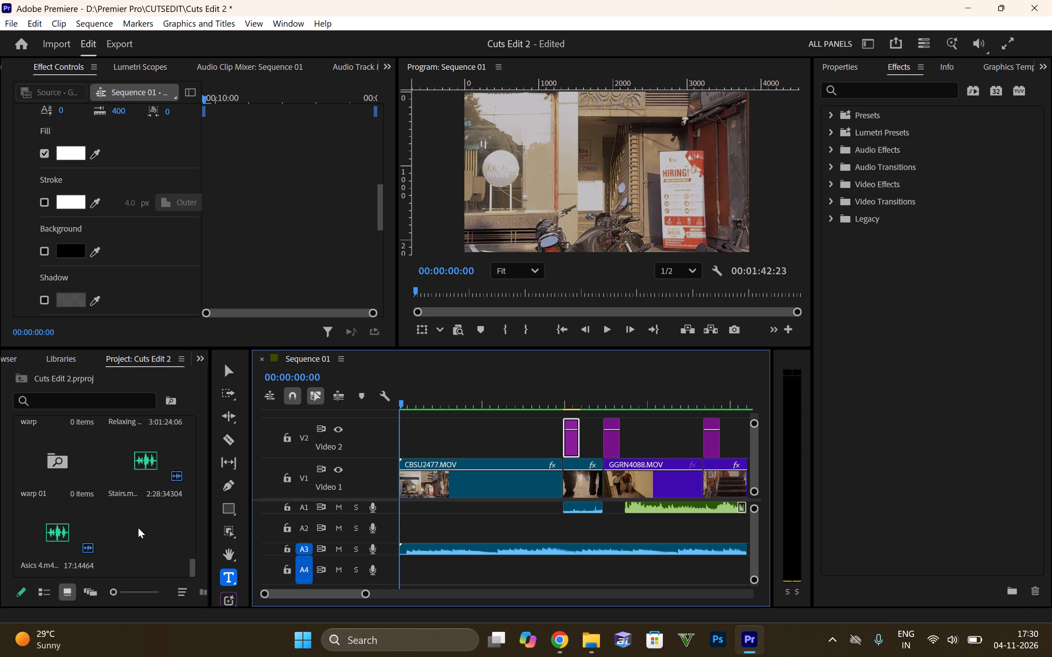
{"action": "left_click", "coordinate": [138, 528]}
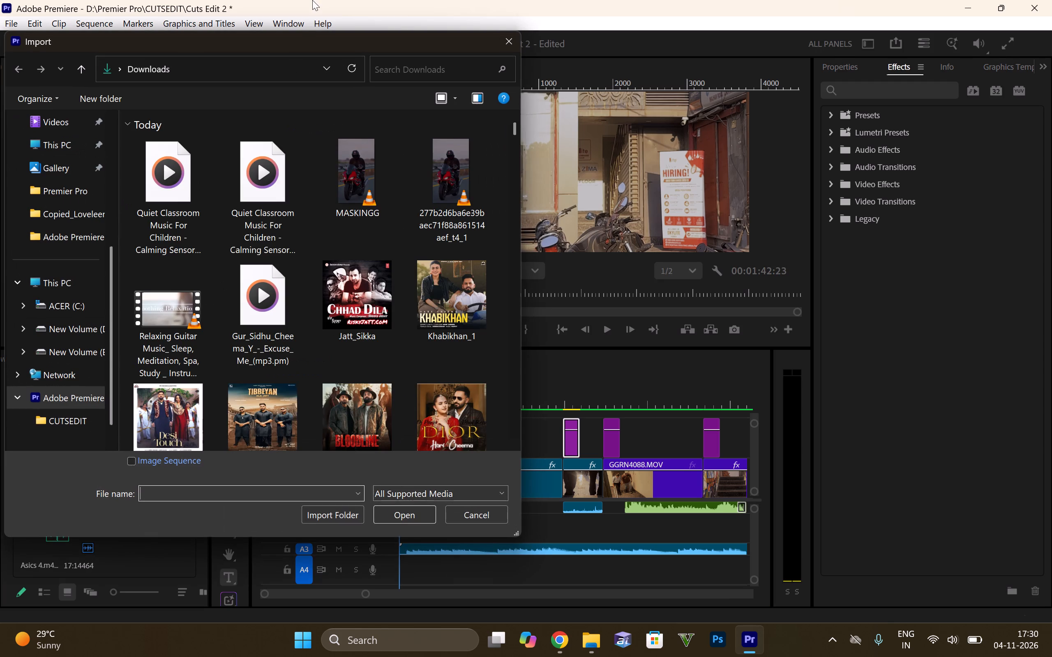
{"action": "double_click", "coordinate": [193, 191]}
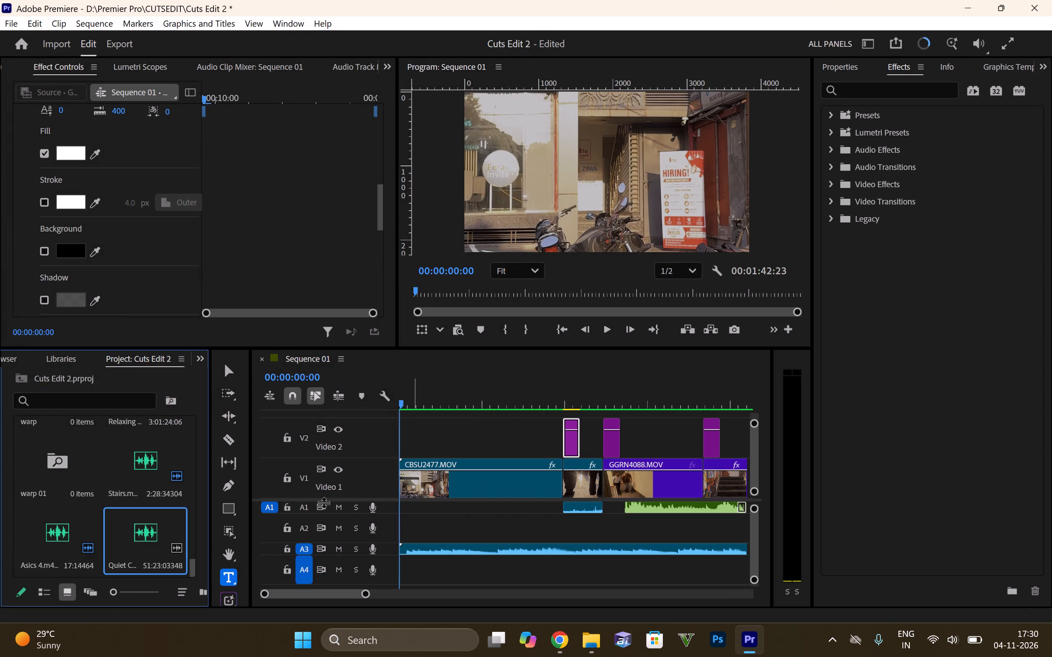
Delete the "Relaxing Guitar Music" clip from audio track A3 in Sequence 01.
{"action": "scroll", "coordinate": [304, 508], "scroll_direction": "down", "scroll_amount": 2}
{"action": "left_click", "coordinate": [493, 551]}
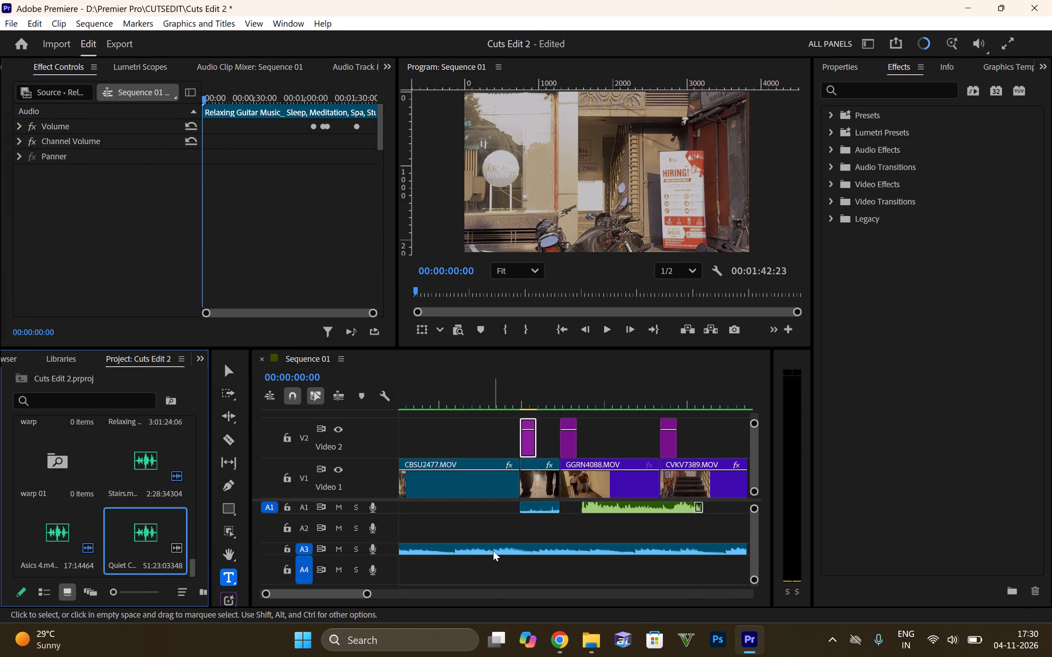
{"action": "key", "text": "Delete"}
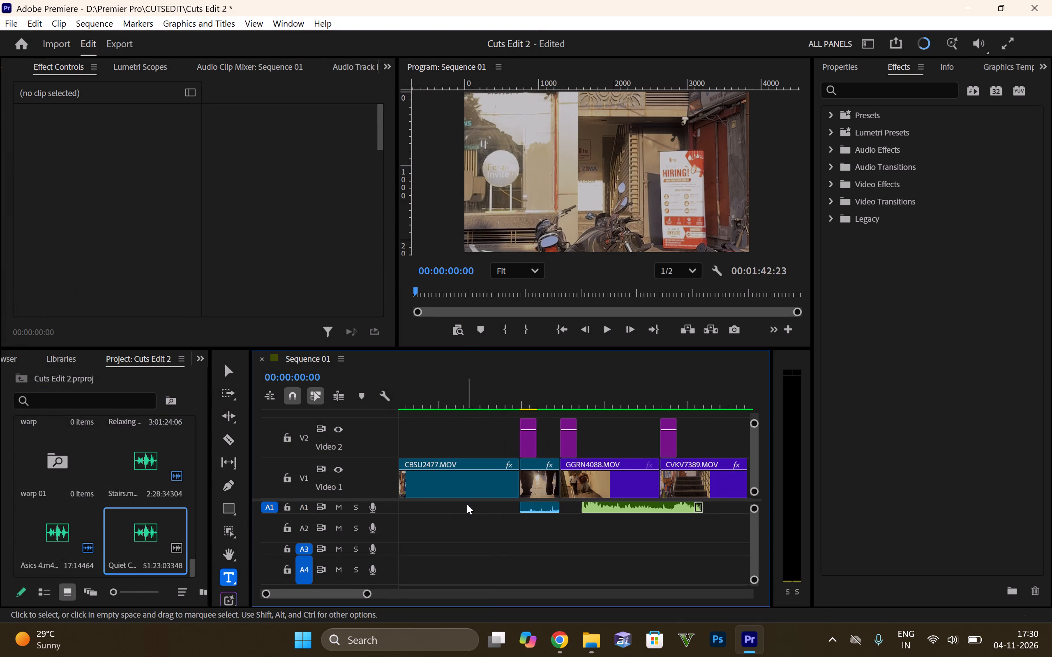
Place the imported "Quiet Classroom Music" audio on track A2 at the start of Sequence 01, 00:00:00:00.
{"action": "left_click_drag", "start_coordinate": [426, 387], "coordinate": [16, 430]}
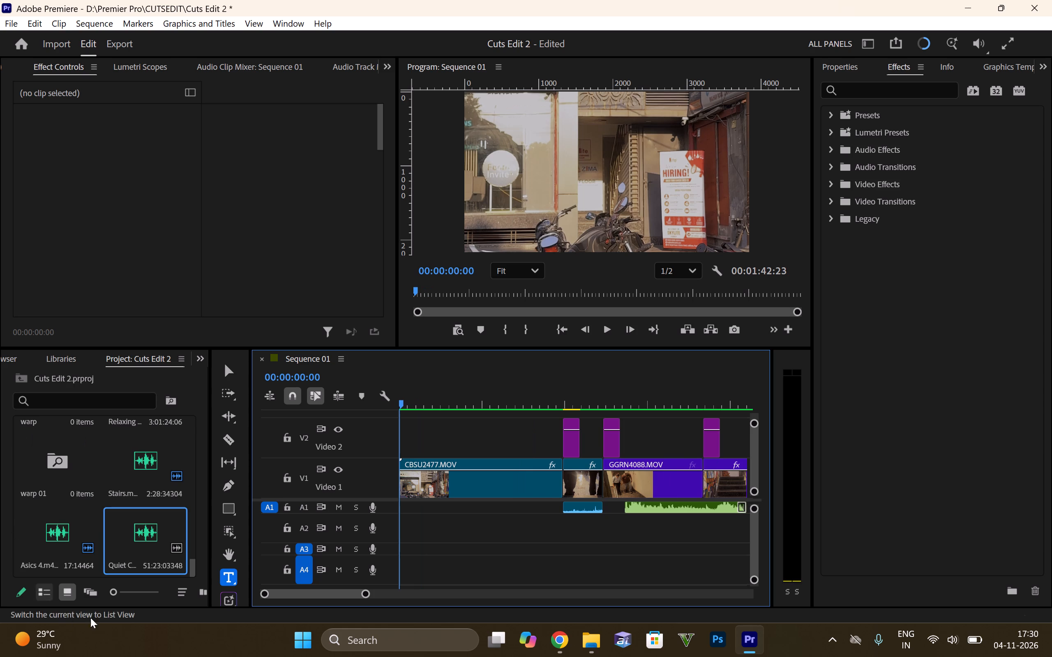
{"action": "left_click_drag", "start_coordinate": [136, 528], "coordinate": [394, 535]}
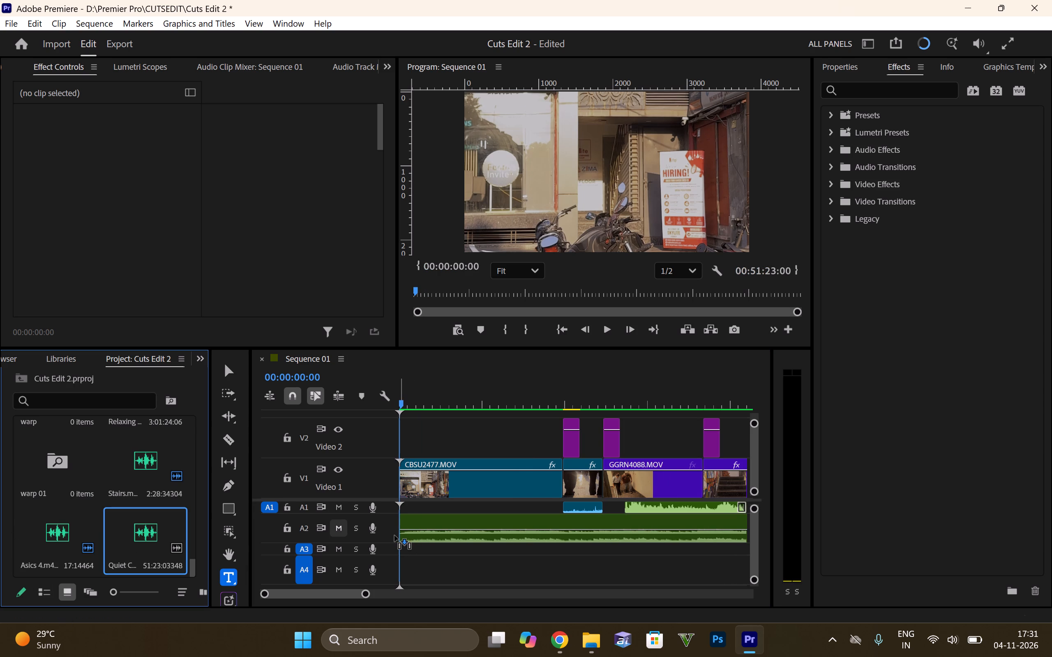
Settle the Quiet Classroom Music clip on audio track A2 at the start of Sequence 01.
{"action": "left_click_drag", "start_coordinate": [394, 535], "coordinate": [388, 560]}
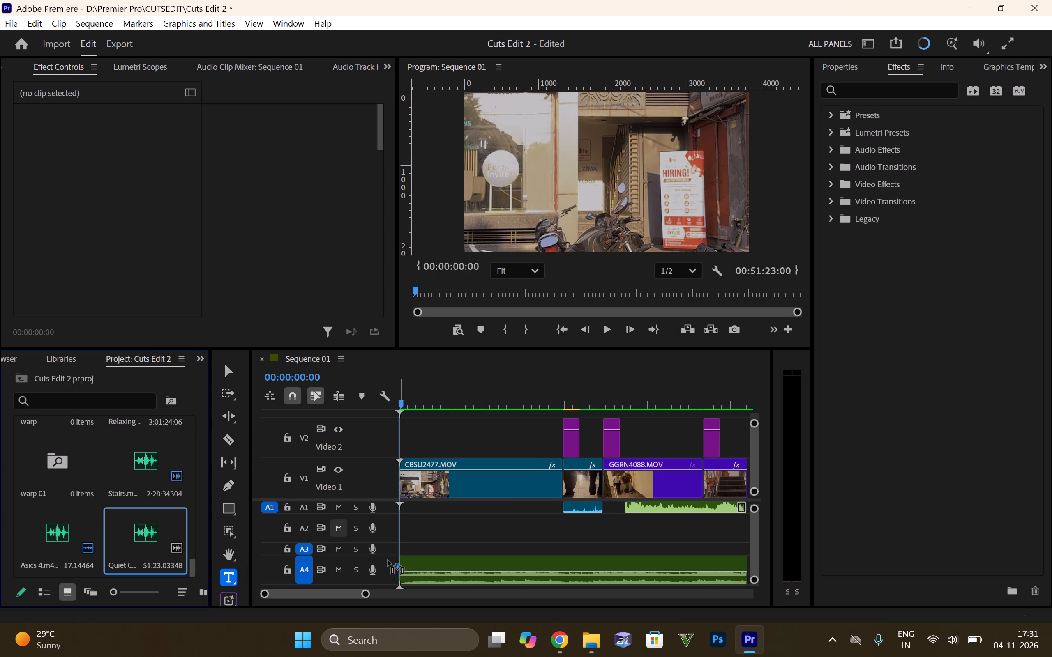
{"action": "left_click_drag", "start_coordinate": [388, 560], "coordinate": [392, 539]}
Play the opening of Sequence 01 to find the cut point and split the first CBSU2477.MOV clip on V1 at 00:00:03:23.
{"action": "scroll", "coordinate": [408, 506], "scroll_direction": "down", "scroll_amount": 5, "text": "alt"}
{"action": "key", "text": "space"}
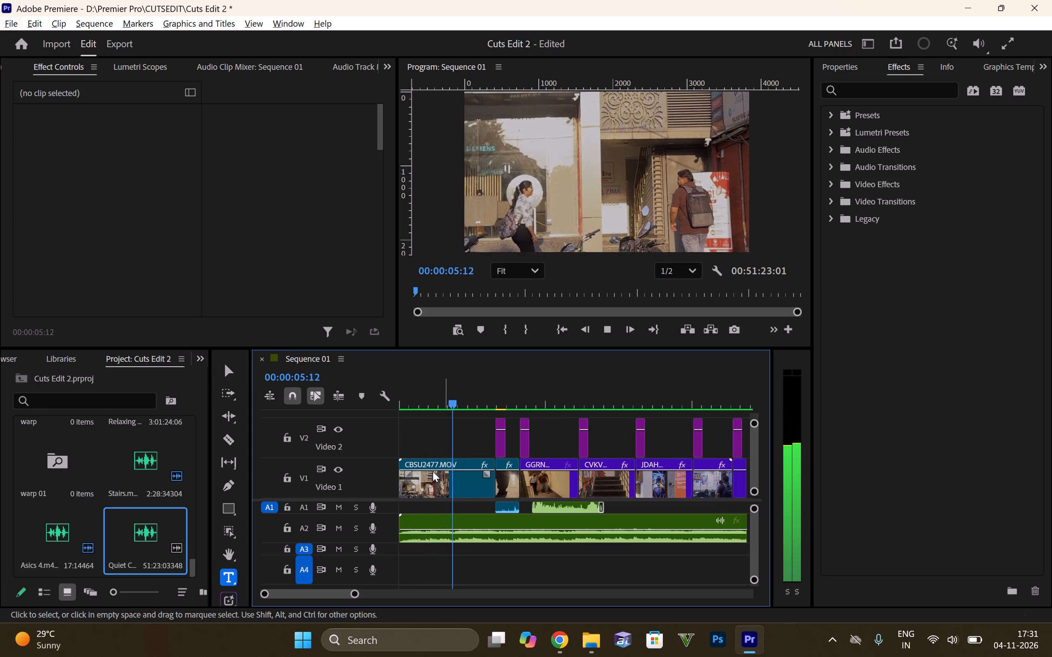
{"action": "key", "text": "space"}
{"action": "left_click", "coordinate": [413, 403]}
{"action": "key", "text": "space"}
{"action": "left_click_drag", "start_coordinate": [411, 401], "coordinate": [231, 406]}
{"action": "key", "text": "space"}
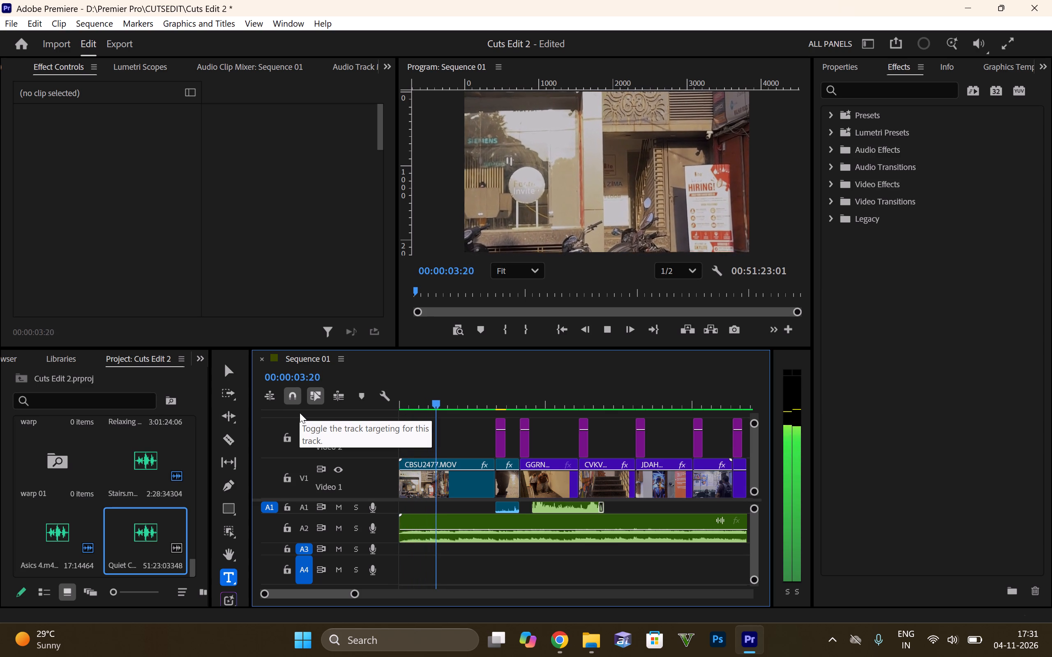
{"action": "key", "text": "space"}
{"action": "key", "text": "Left"}
{"action": "key", "text": "Left"}
{"action": "key", "text": "Left"}
{"action": "key", "text": "Left"}
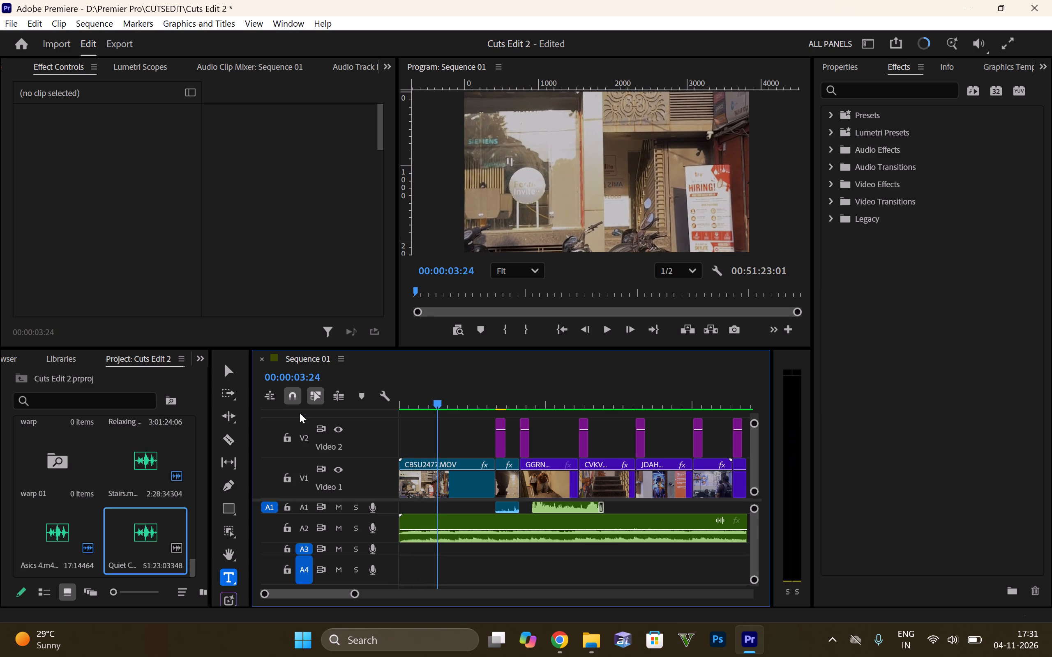
{"action": "key", "text": "Left"}
{"action": "left_click", "coordinate": [438, 480]}
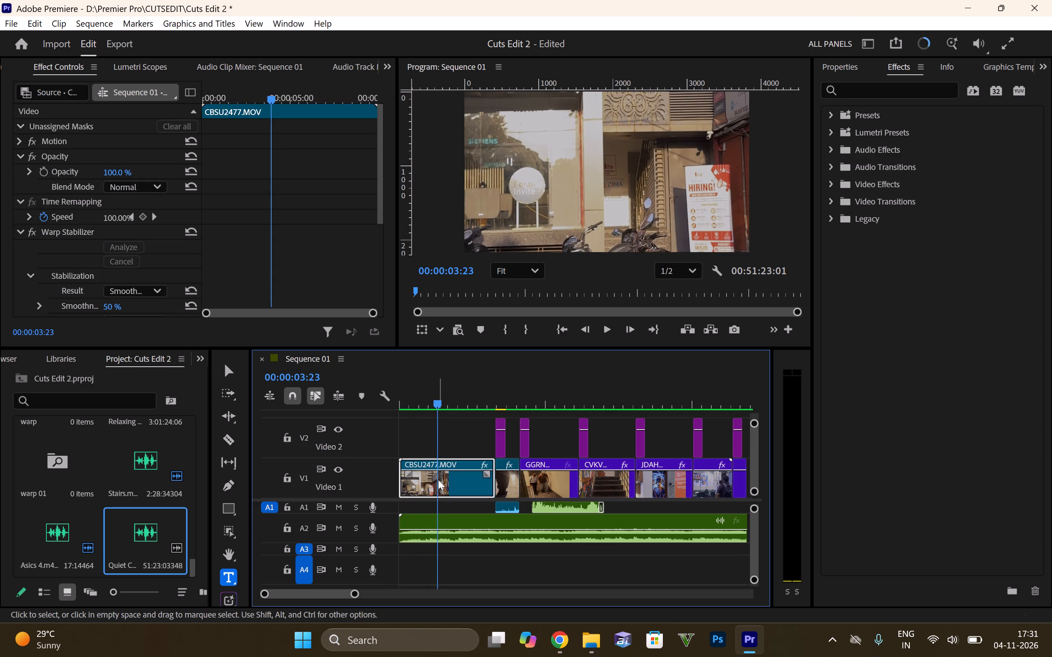
{"action": "key", "text": "ctrl+k"}
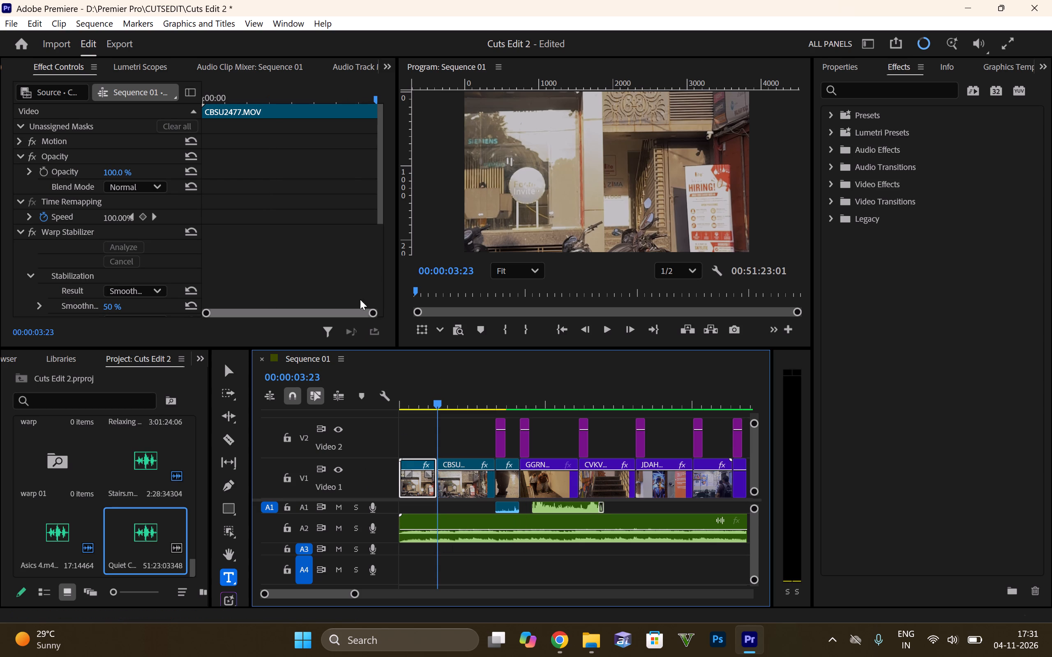
Delete the segment of CBSU2477.MOV before 00:00:03:23 and close the gap it leaves.
{"action": "left_click", "coordinate": [418, 486]}
{"action": "key", "text": "Delete"}
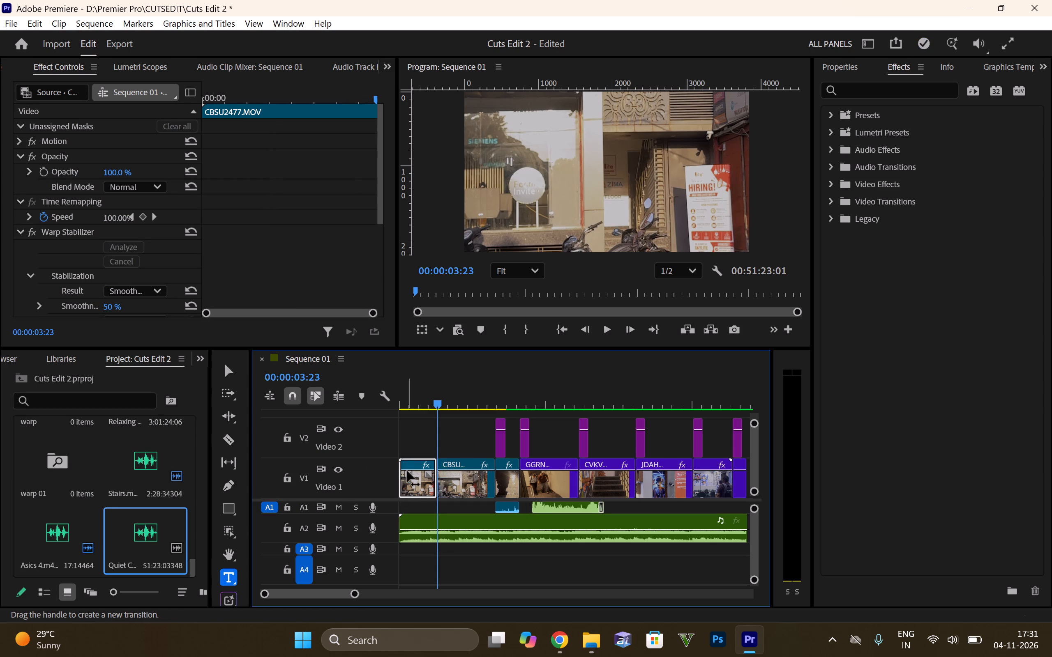
{"action": "left_click", "coordinate": [420, 487]}
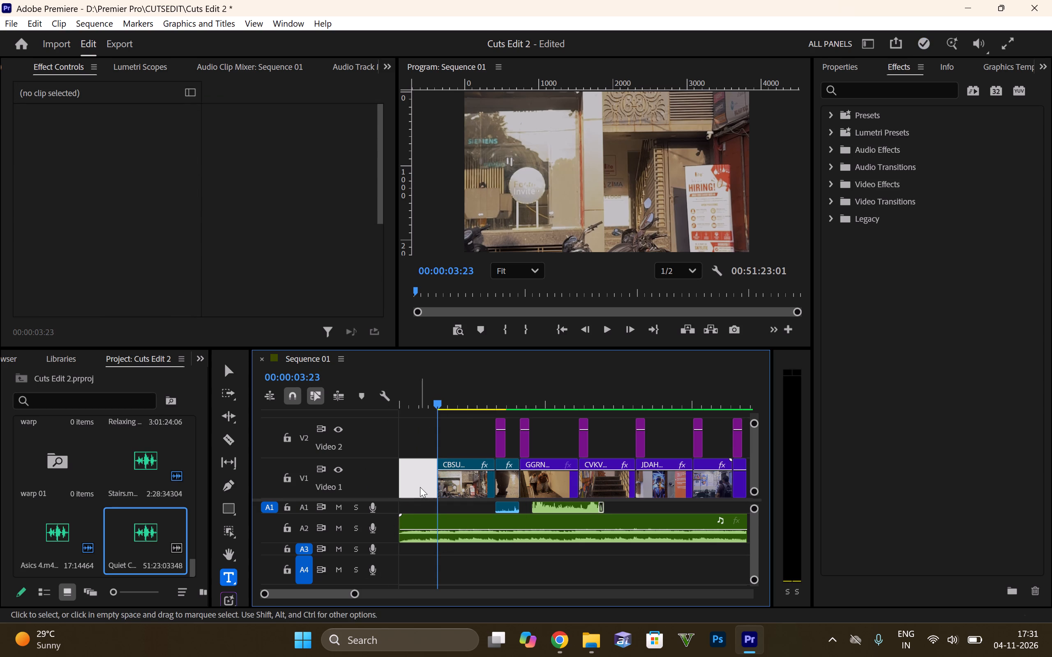
{"action": "key", "text": "Delete"}
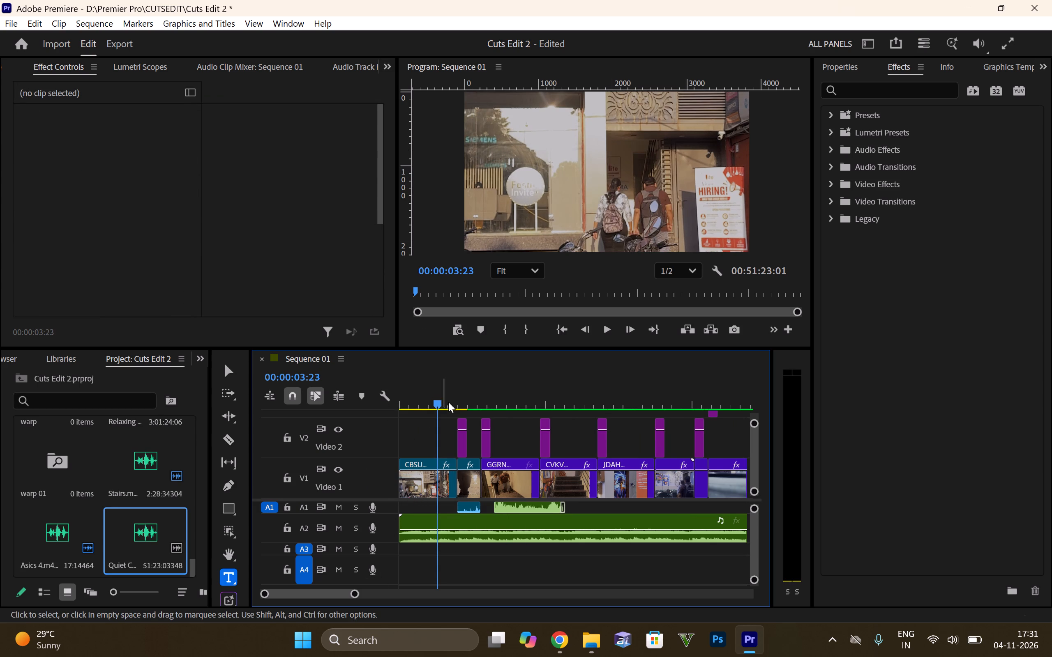
Play Sequence 01 from the start to review the trimmed opening with the music and the Insert cut and Hard Cut titles.
{"action": "left_click_drag", "start_coordinate": [437, 411], "coordinate": [360, 412]}
{"action": "key", "text": "space"}
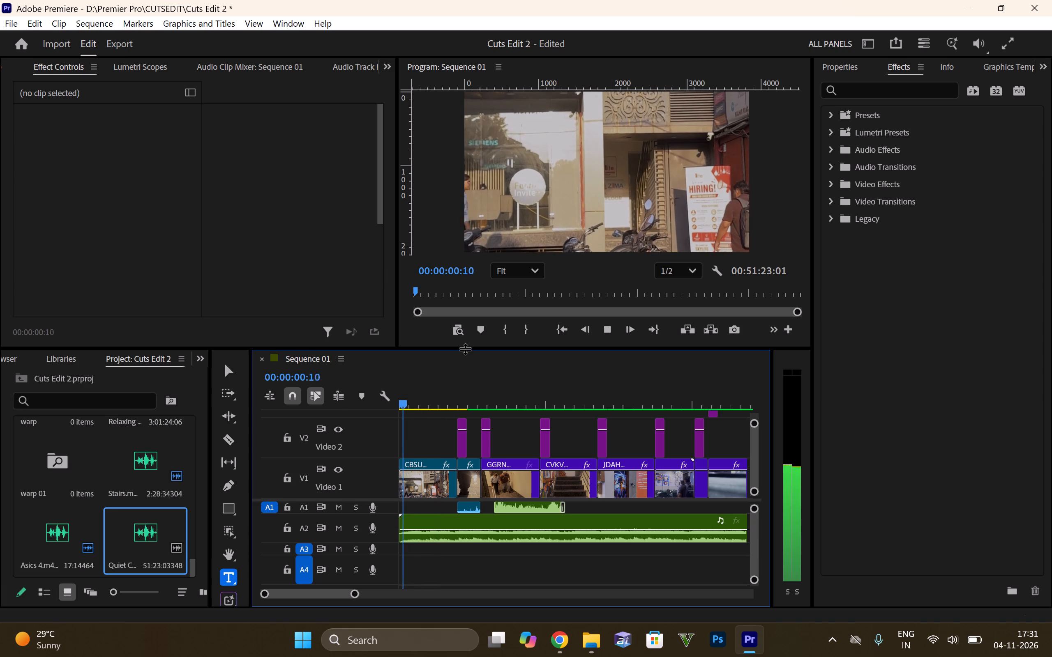
{"action": "scroll", "coordinate": [419, 445], "scroll_direction": "up", "scroll_amount": 5, "text": "alt"}
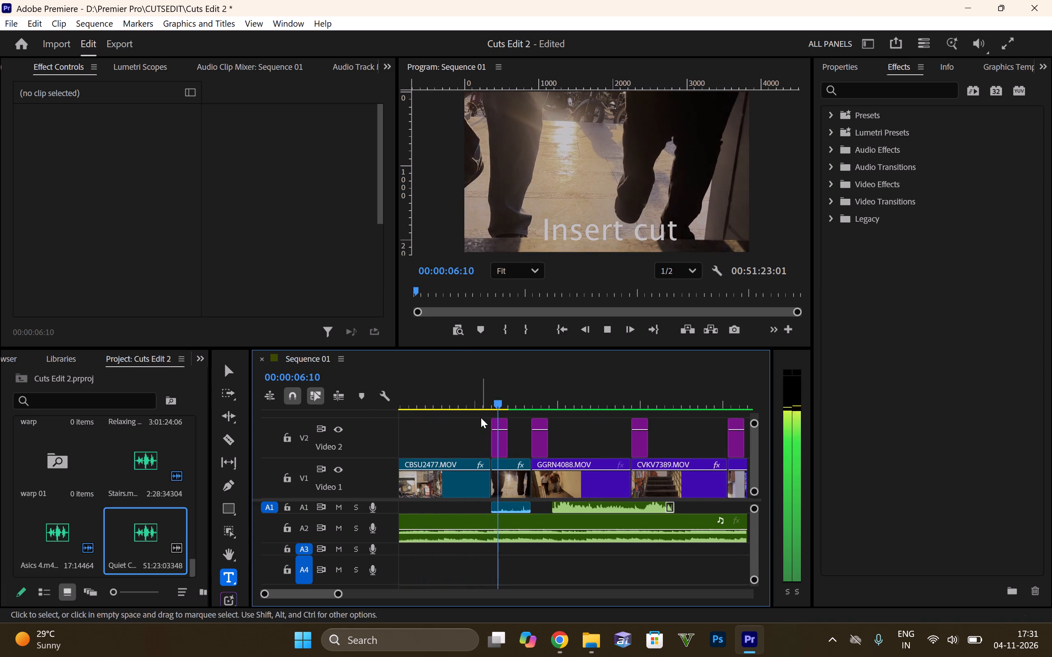
{"action": "key", "text": "space"}
{"action": "left_click", "coordinate": [493, 396]}
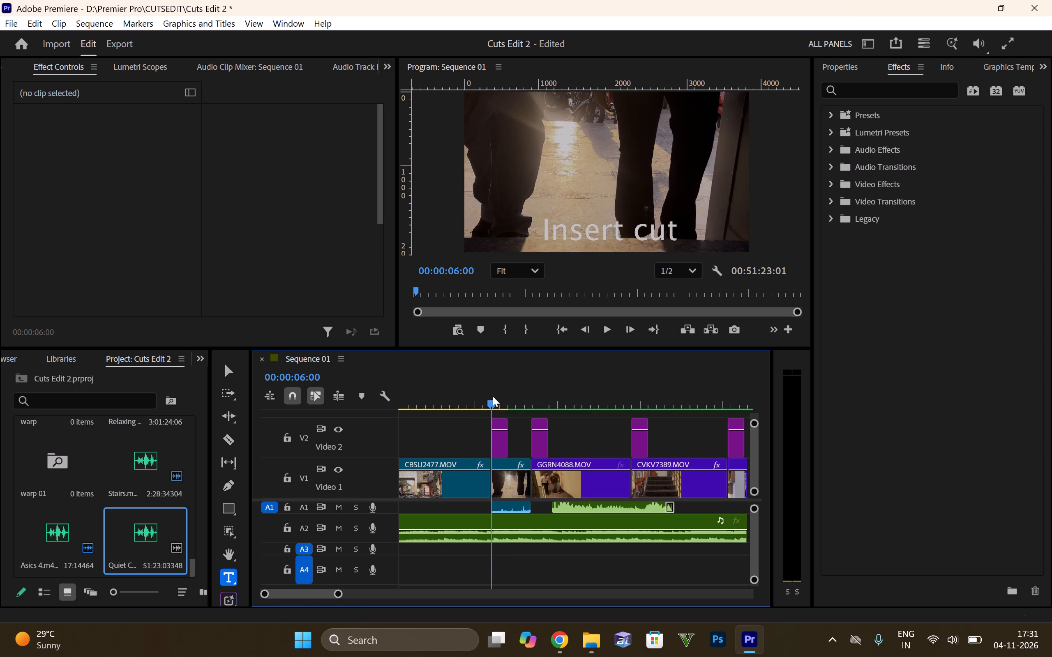
{"action": "key", "text": "space"}
{"action": "key", "text": "space"}
{"action": "key", "text": "space"}
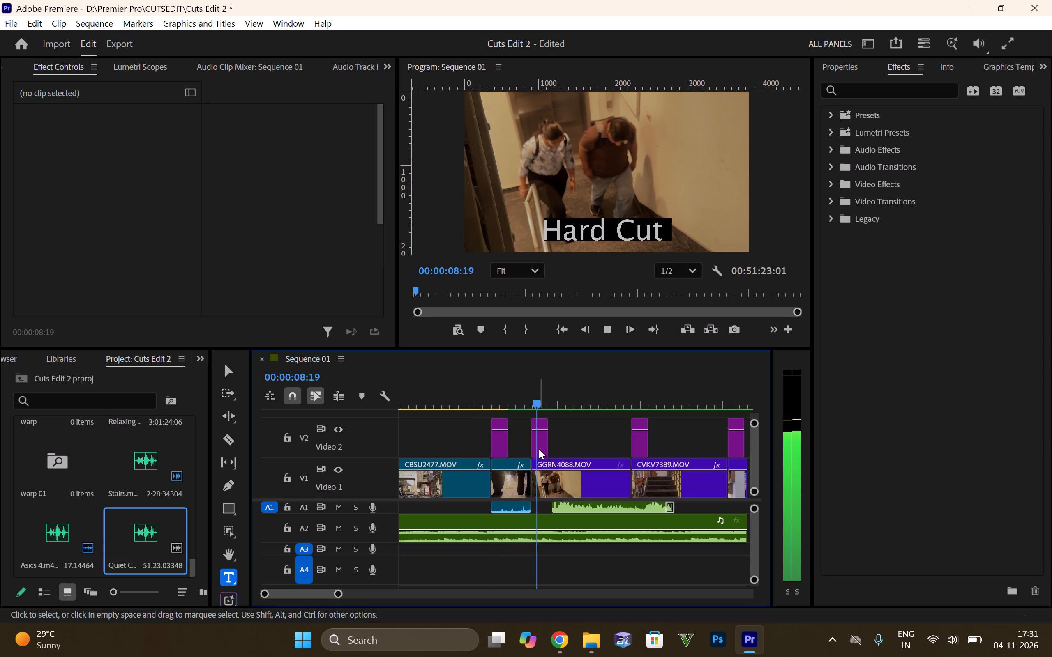
{"action": "key", "text": "space"}
Turn off the background of the first unnamed Text layer in the Hard Cut title graphic on V2.
{"action": "left_click", "coordinate": [539, 449]}
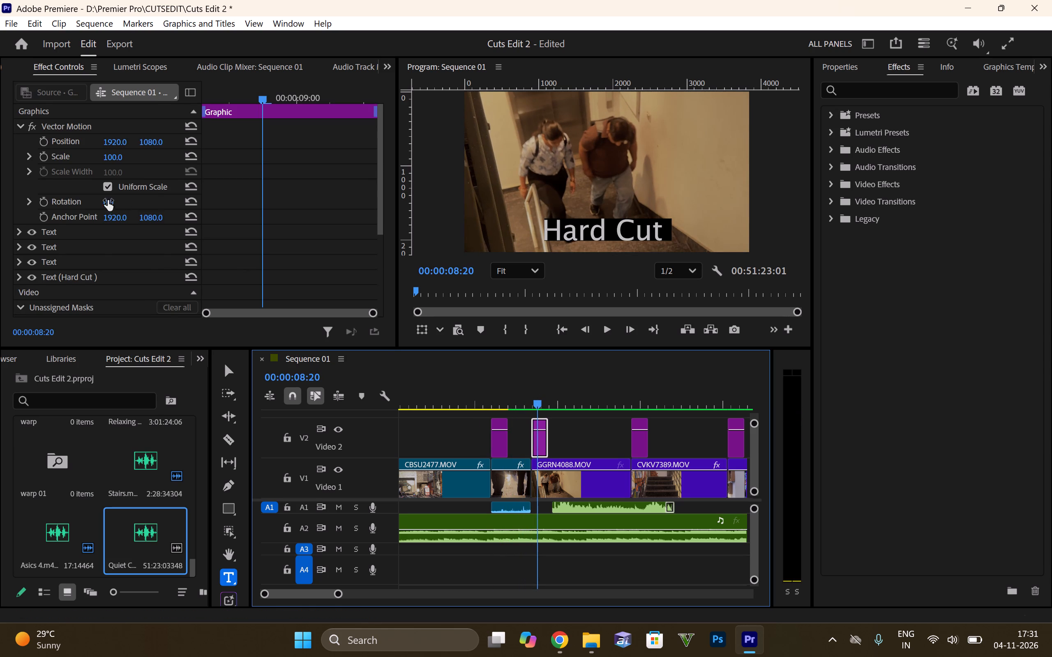
{"action": "scroll", "coordinate": [93, 204], "scroll_direction": "down", "scroll_amount": 7}
{"action": "scroll", "coordinate": [73, 219], "scroll_direction": "up", "scroll_amount": 4}
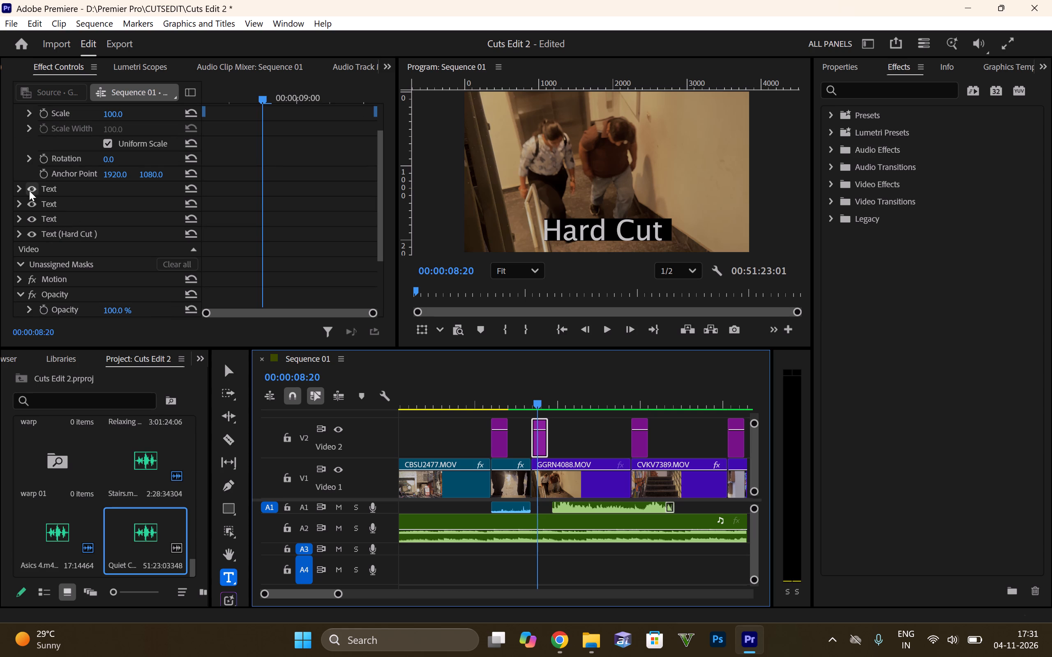
{"action": "left_click", "coordinate": [18, 188]}
{"action": "scroll", "coordinate": [69, 226], "scroll_direction": "down", "scroll_amount": 6}
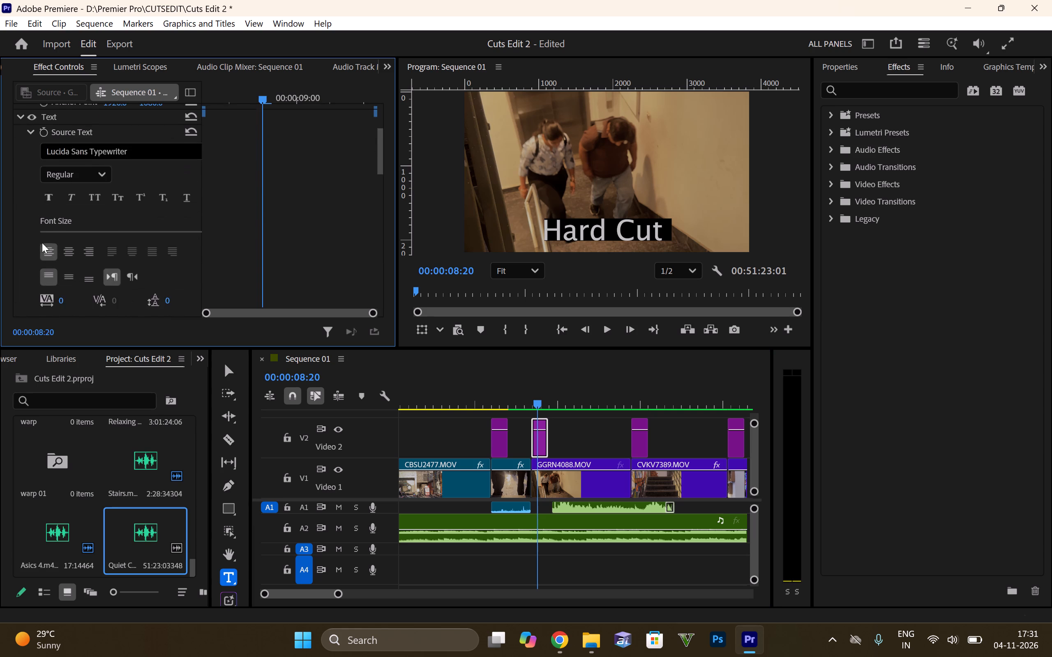
{"action": "scroll", "coordinate": [42, 220], "scroll_direction": "down", "scroll_amount": 15}
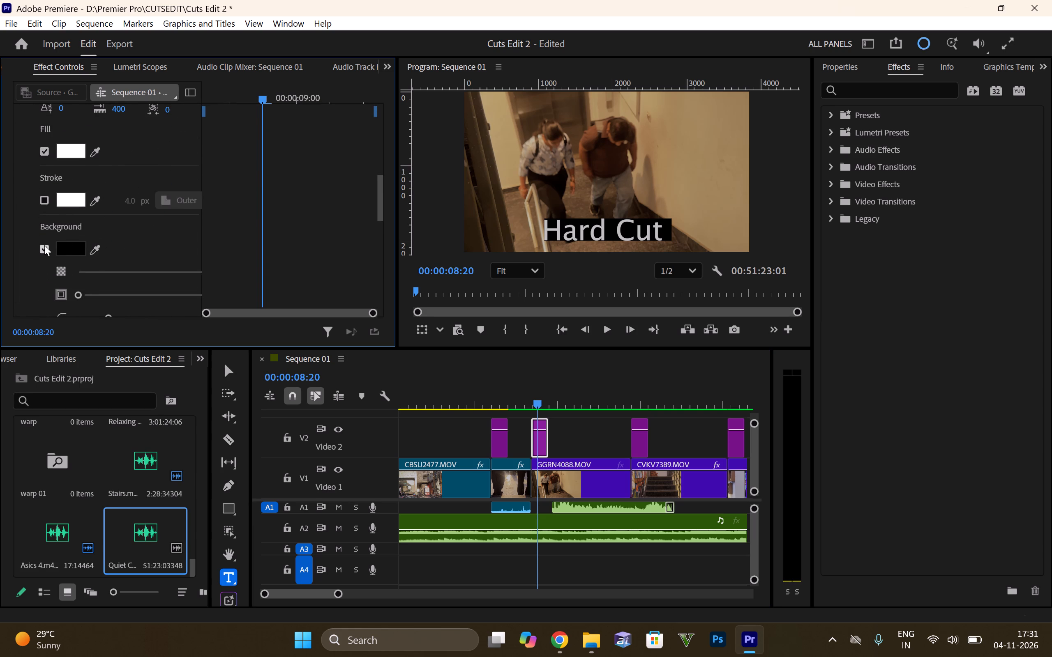
{"action": "left_click", "coordinate": [44, 245]}
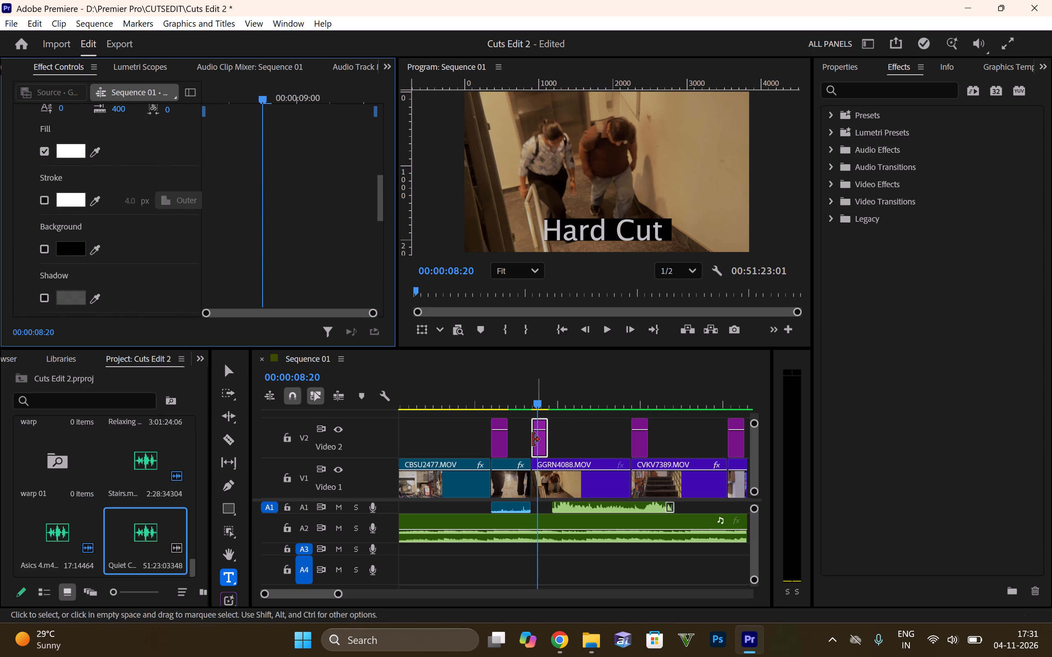
{"action": "scroll", "coordinate": [85, 204], "scroll_direction": "down", "scroll_amount": 5}
{"action": "scroll", "coordinate": [112, 227], "scroll_direction": "up", "scroll_amount": 6}
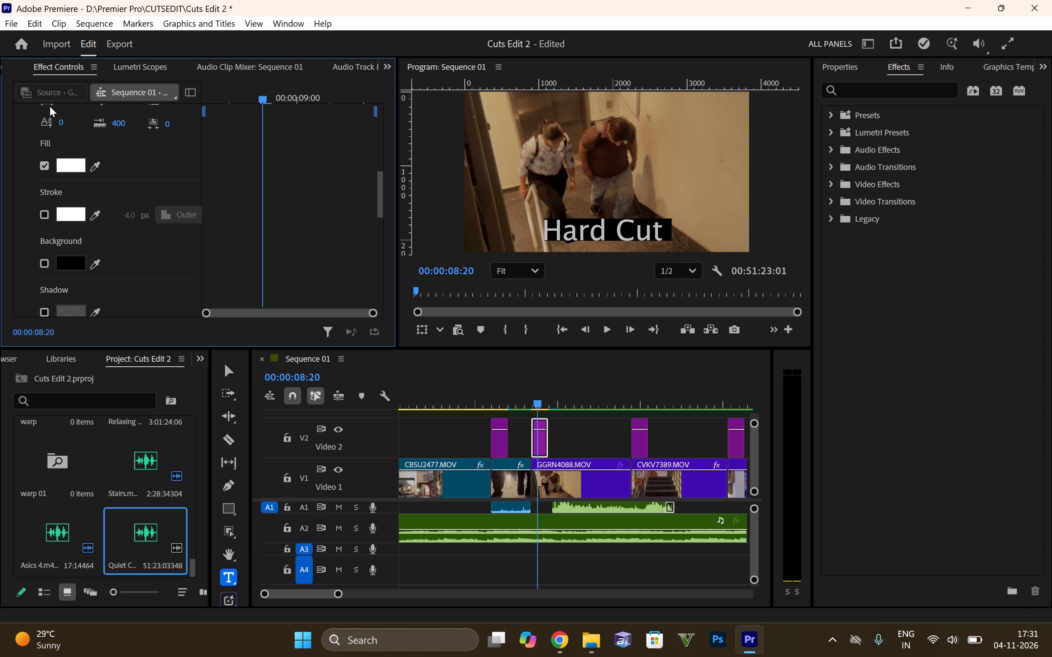
Turn off the background of the Text (Hard Cut) layer in the same title graphic.
{"action": "left_click", "coordinate": [538, 442]}
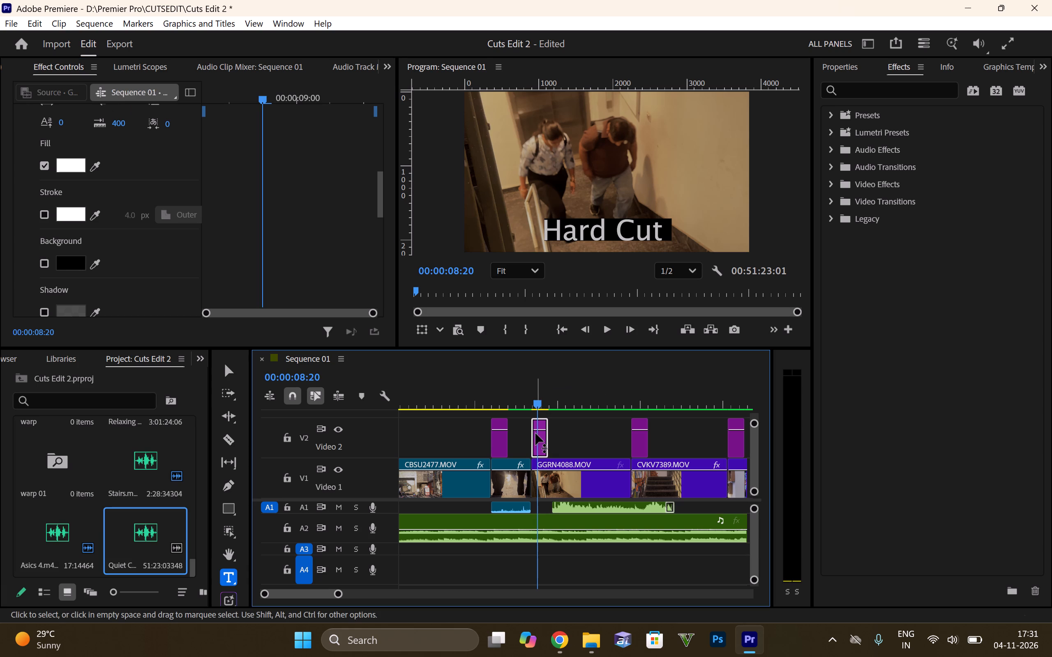
{"action": "scroll", "coordinate": [113, 190], "scroll_direction": "up", "scroll_amount": 12}
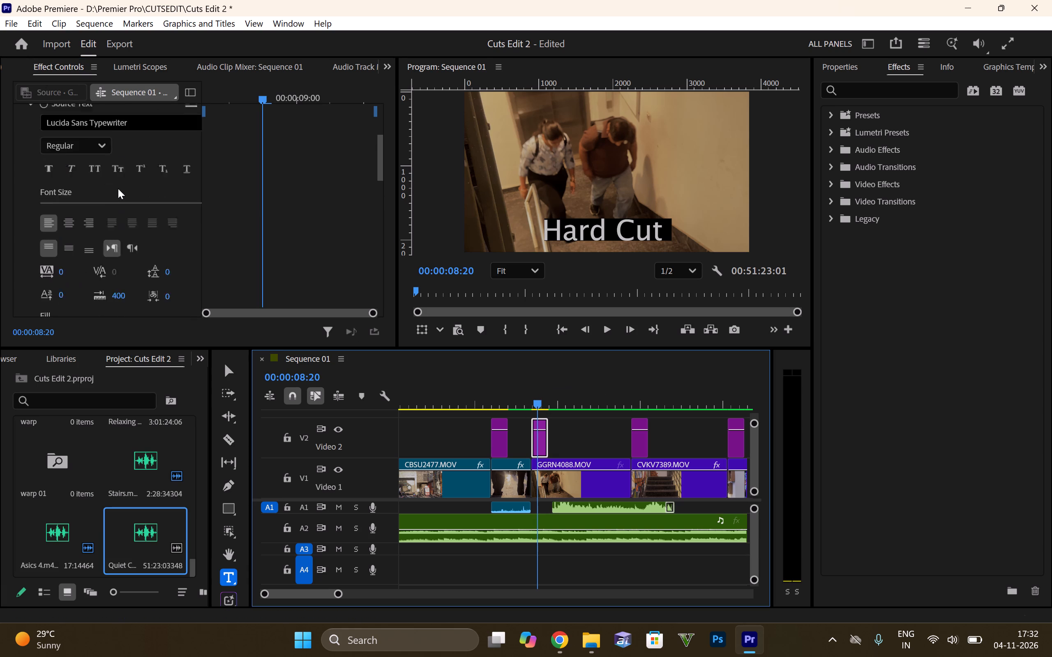
{"action": "scroll", "coordinate": [118, 188], "scroll_direction": "up", "scroll_amount": 9}
{"action": "scroll", "coordinate": [103, 222], "scroll_direction": "up", "scroll_amount": 5}
{"action": "left_click", "coordinate": [16, 235]}
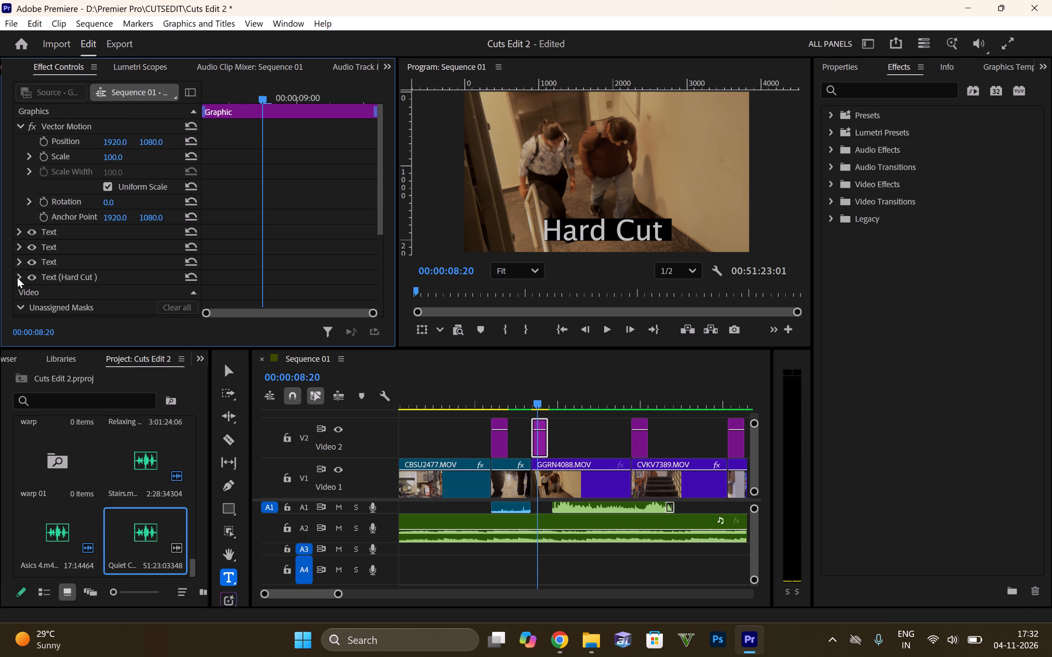
{"action": "left_click", "coordinate": [16, 278]}
{"action": "scroll", "coordinate": [66, 251], "scroll_direction": "down", "scroll_amount": 7}
{"action": "scroll", "coordinate": [118, 209], "scroll_direction": "down", "scroll_amount": 11}
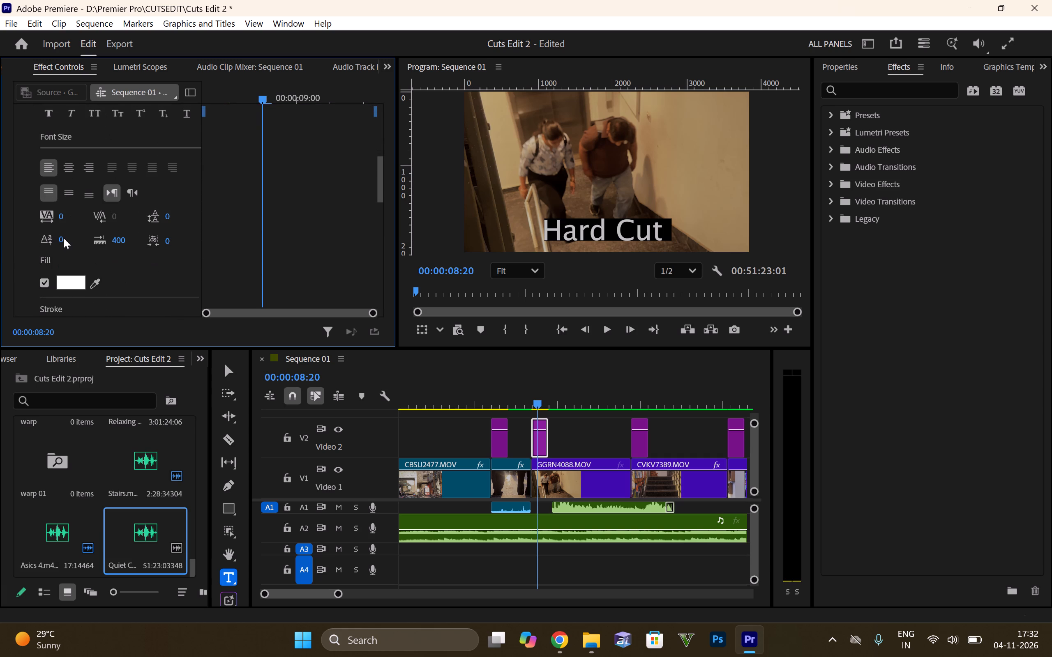
{"action": "scroll", "coordinate": [122, 195], "scroll_direction": "down", "scroll_amount": 4}
{"action": "scroll", "coordinate": [89, 101], "scroll_direction": "down", "scroll_amount": 3}
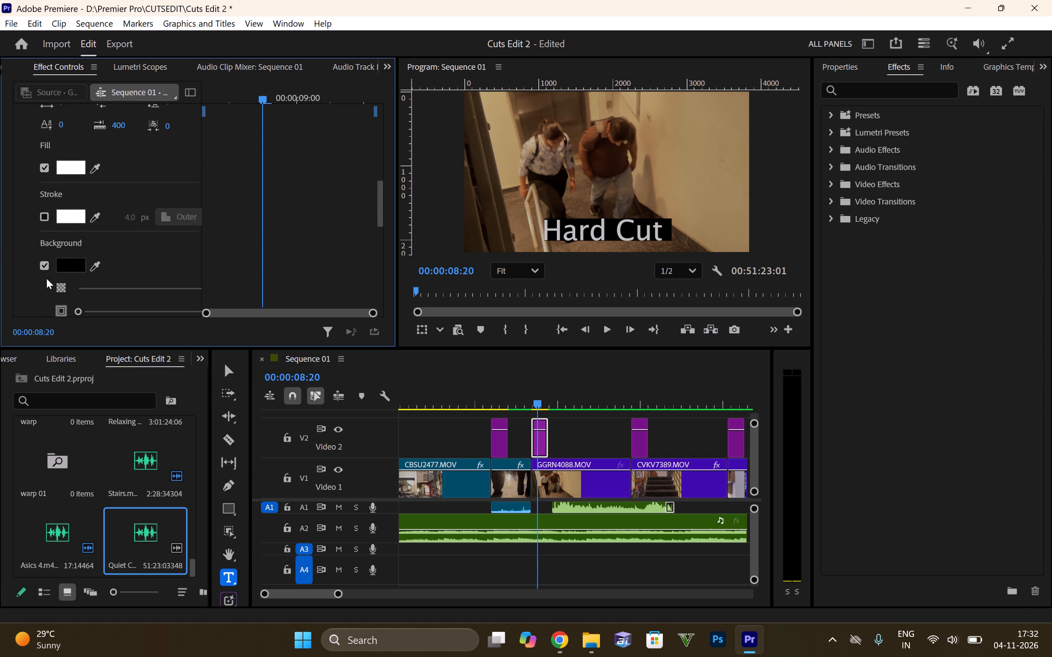
{"action": "left_click", "coordinate": [43, 265]}
{"action": "scroll", "coordinate": [170, 212], "scroll_direction": "down", "scroll_amount": 1}
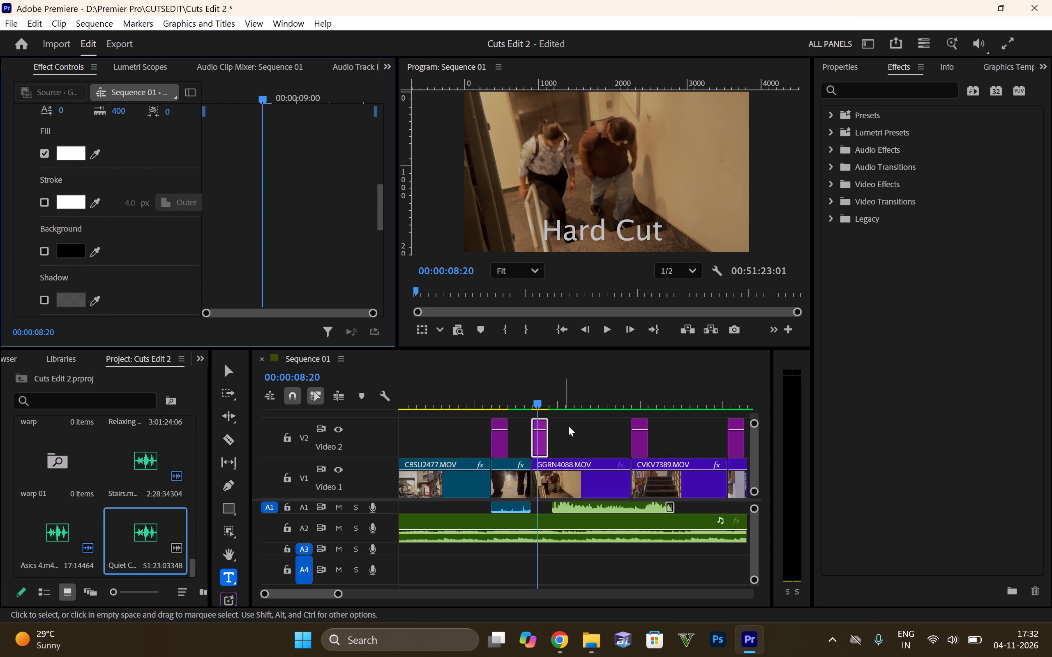
Turn off the background of the Text (J Cut) layer in the title graphic at 00:00:15:00 on V2.
{"action": "left_click_drag", "start_coordinate": [626, 400], "coordinate": [641, 404]}
{"action": "left_click", "coordinate": [637, 439]}
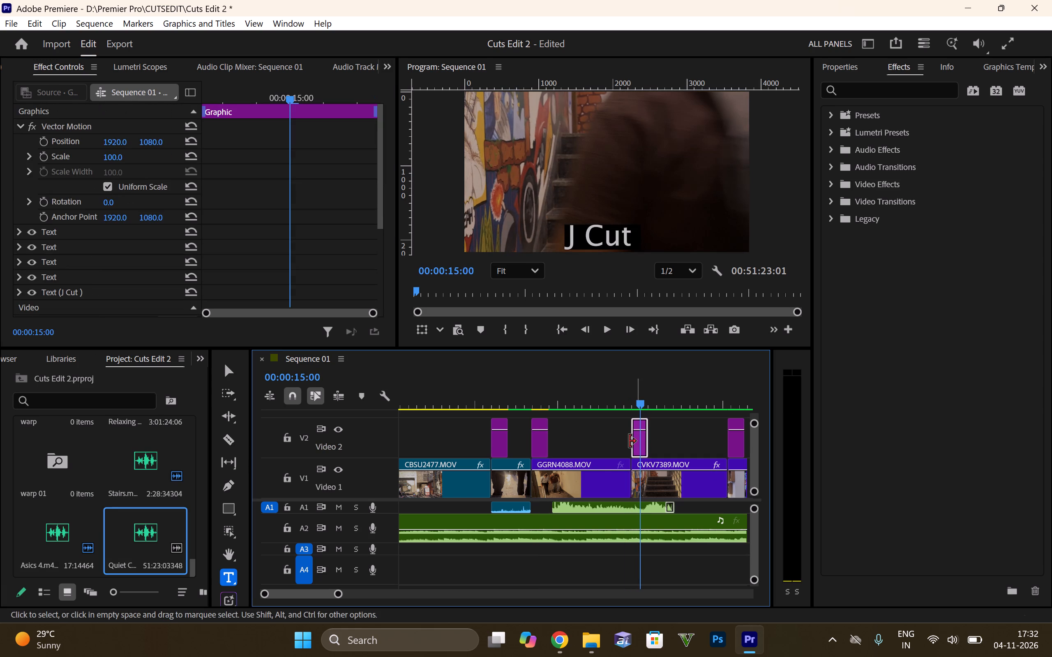
{"action": "scroll", "coordinate": [33, 260], "scroll_direction": "down", "scroll_amount": 2}
{"action": "left_click", "coordinate": [17, 262]}
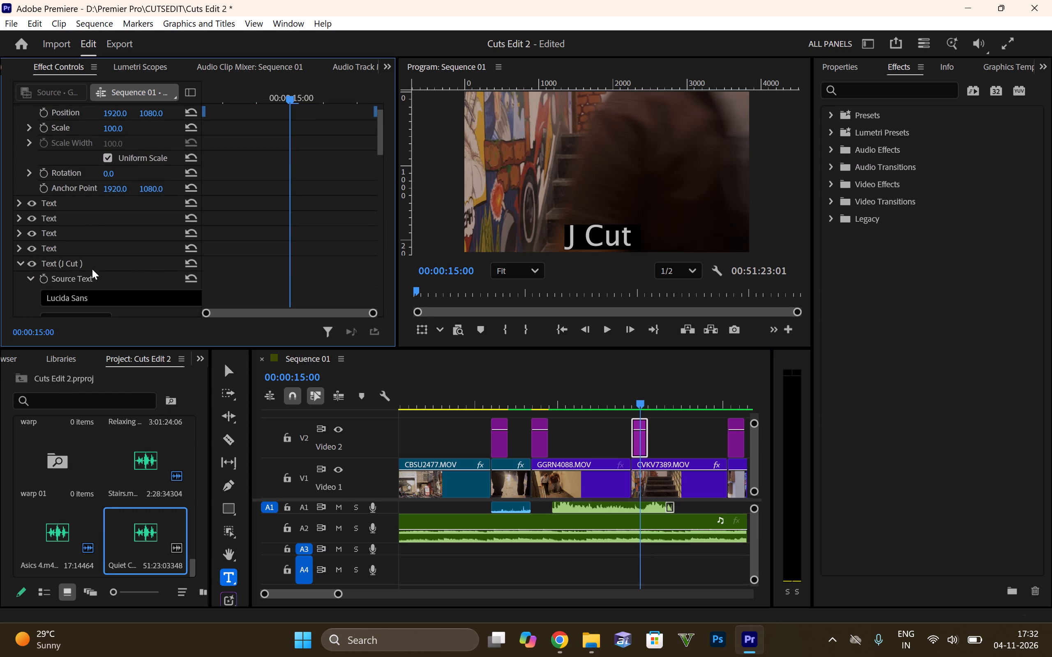
{"action": "scroll", "coordinate": [42, 290], "scroll_direction": "down", "scroll_amount": 4}
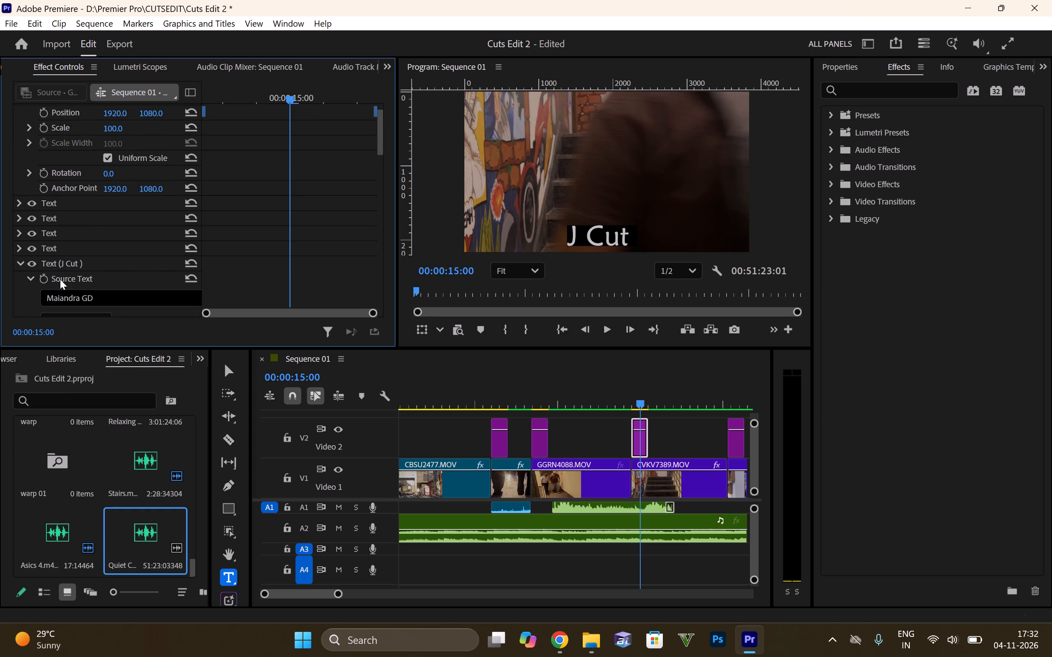
{"action": "key", "text": "ctrl+z"}
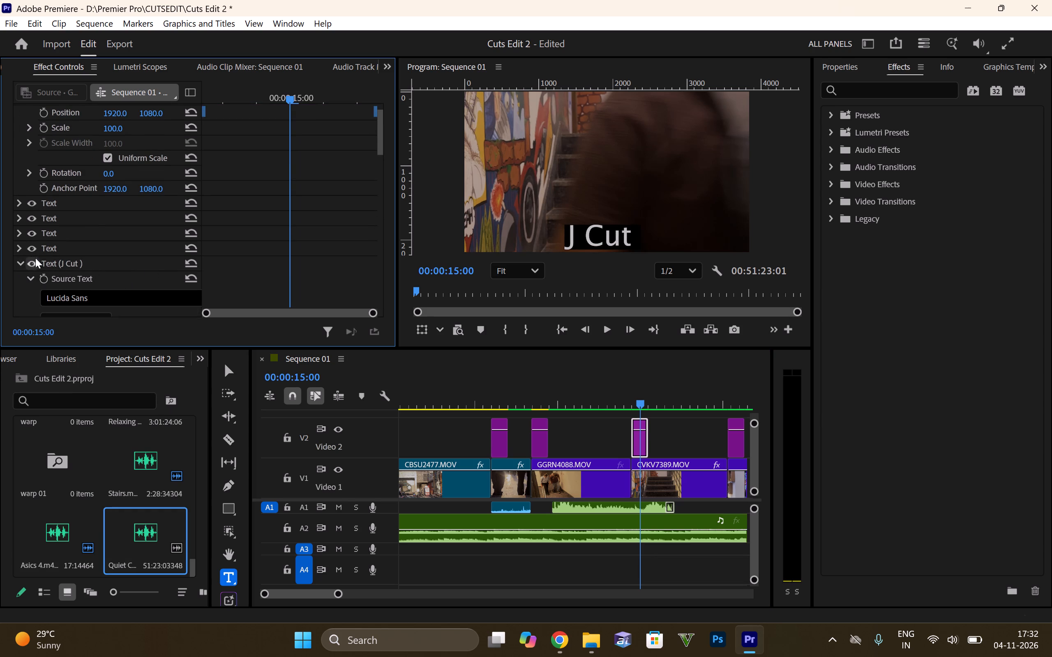
{"action": "scroll", "coordinate": [118, 236], "scroll_direction": "down", "scroll_amount": 13}
{"action": "scroll", "coordinate": [56, 233], "scroll_direction": "down", "scroll_amount": 8}
{"action": "scroll", "coordinate": [136, 225], "scroll_direction": "down", "scroll_amount": 5}
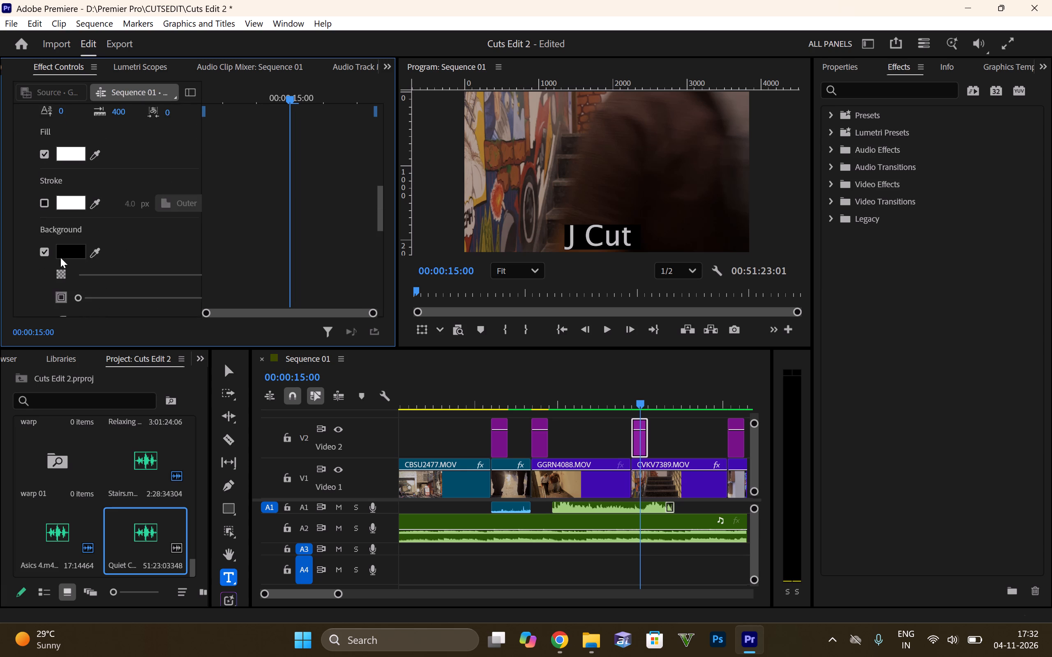
{"action": "left_click", "coordinate": [48, 238]}
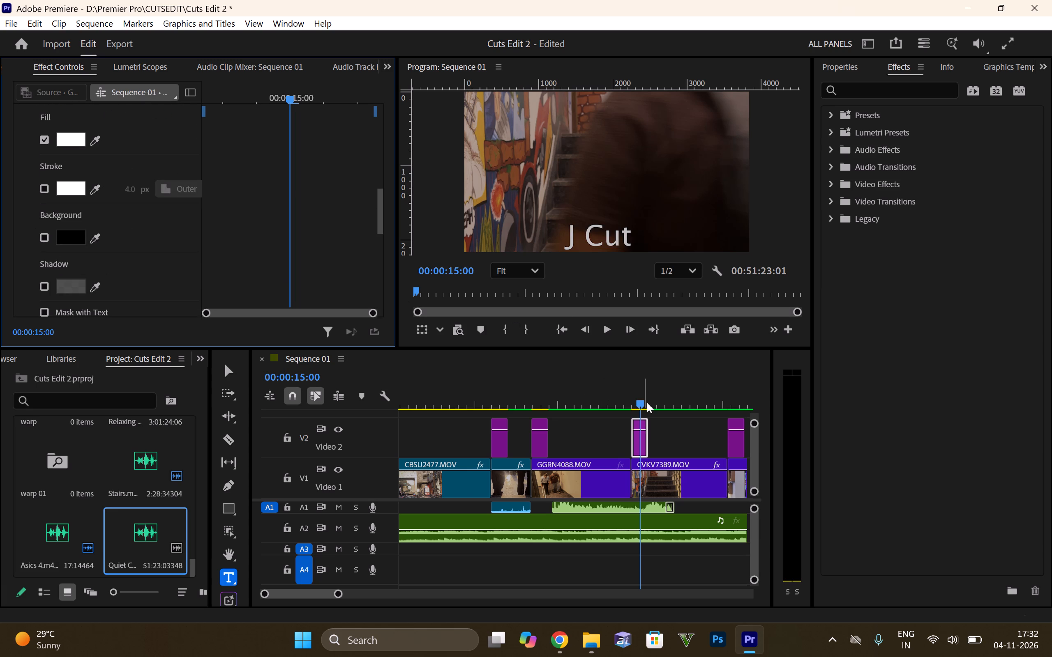
Turn off the background of the Text (Cut on Action) layer in the title graphic at 00:00:20:10 on V2.
{"action": "left_click_drag", "start_coordinate": [642, 404], "coordinate": [732, 413]}
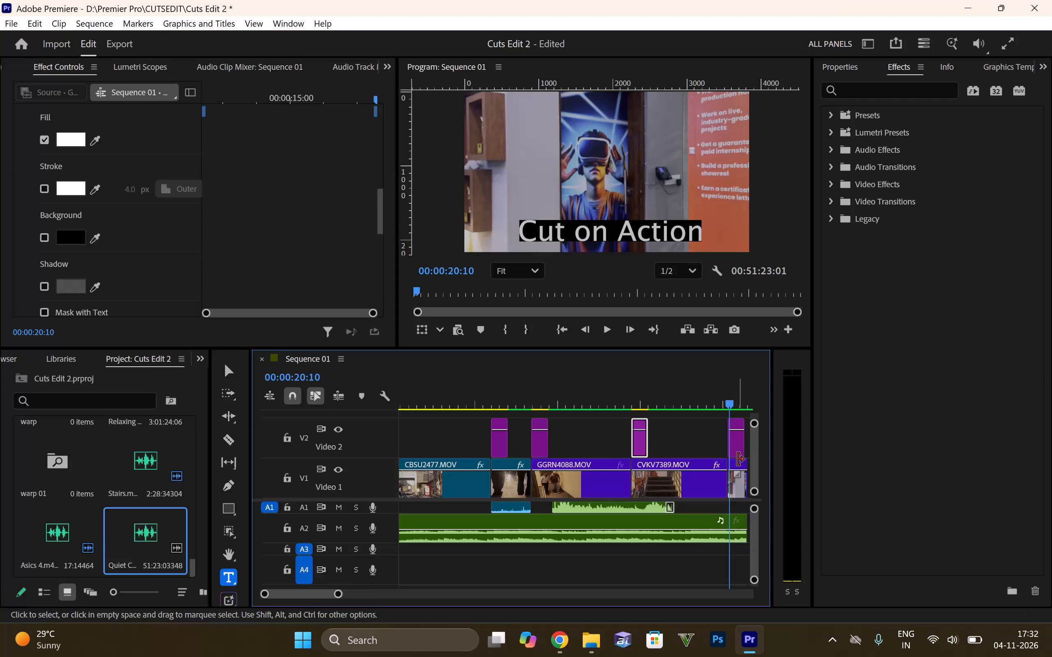
{"action": "left_click", "coordinate": [732, 448]}
{"action": "left_click", "coordinate": [738, 443]}
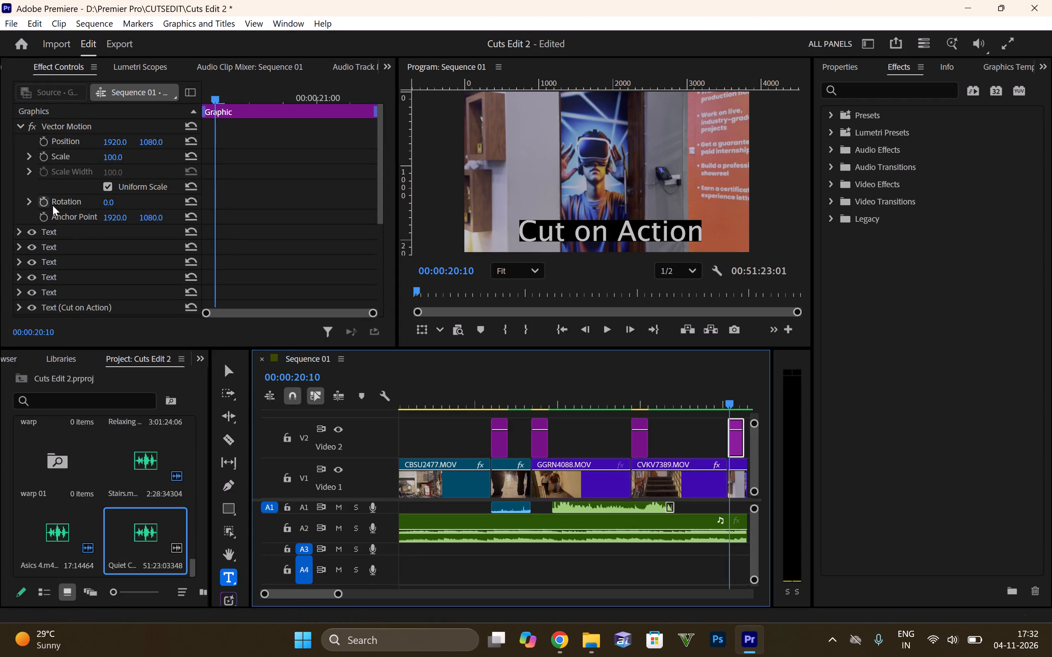
{"action": "scroll", "coordinate": [78, 274], "scroll_direction": "down", "scroll_amount": 3}
{"action": "left_click", "coordinate": [17, 262]}
{"action": "scroll", "coordinate": [89, 264], "scroll_direction": "down", "scroll_amount": 14}
{"action": "scroll", "coordinate": [109, 229], "scroll_direction": "down", "scroll_amount": 10}
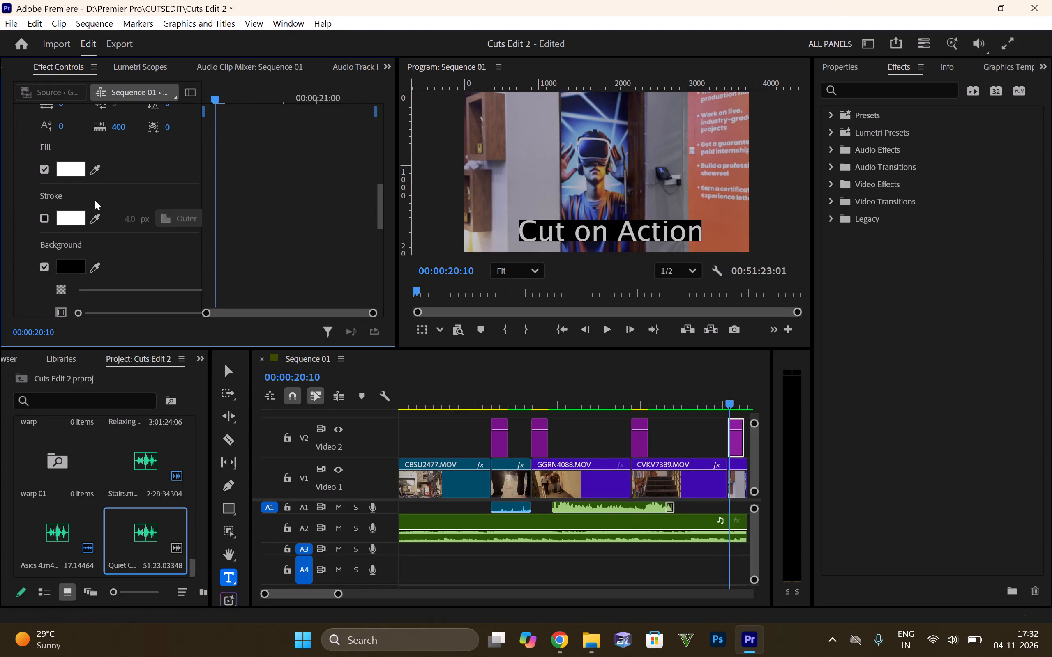
{"action": "scroll", "coordinate": [95, 200], "scroll_direction": "down", "scroll_amount": 3}
{"action": "left_click", "coordinate": [41, 215]}
{"action": "left_click", "coordinate": [43, 232]}
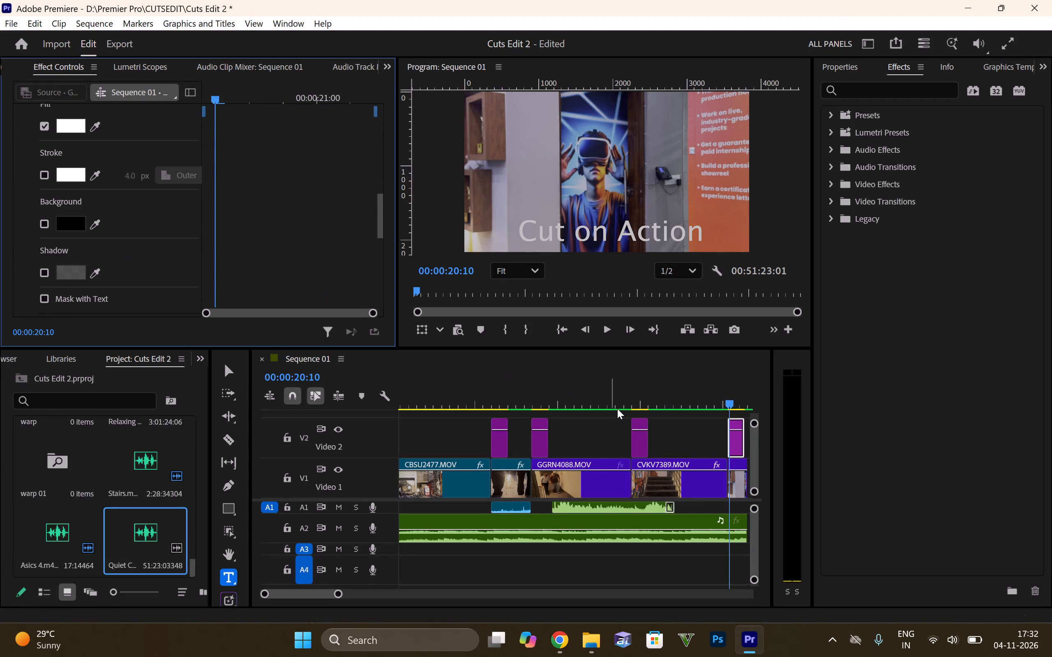
Turn off the background of the Text (Cut on Action) layer in the title graphic at 00:00:26:14 on V2.
{"action": "scroll", "coordinate": [664, 397], "scroll_direction": "down", "scroll_amount": 6, "text": "alt"}
{"action": "left_click_drag", "start_coordinate": [629, 399], "coordinate": [634, 401]}
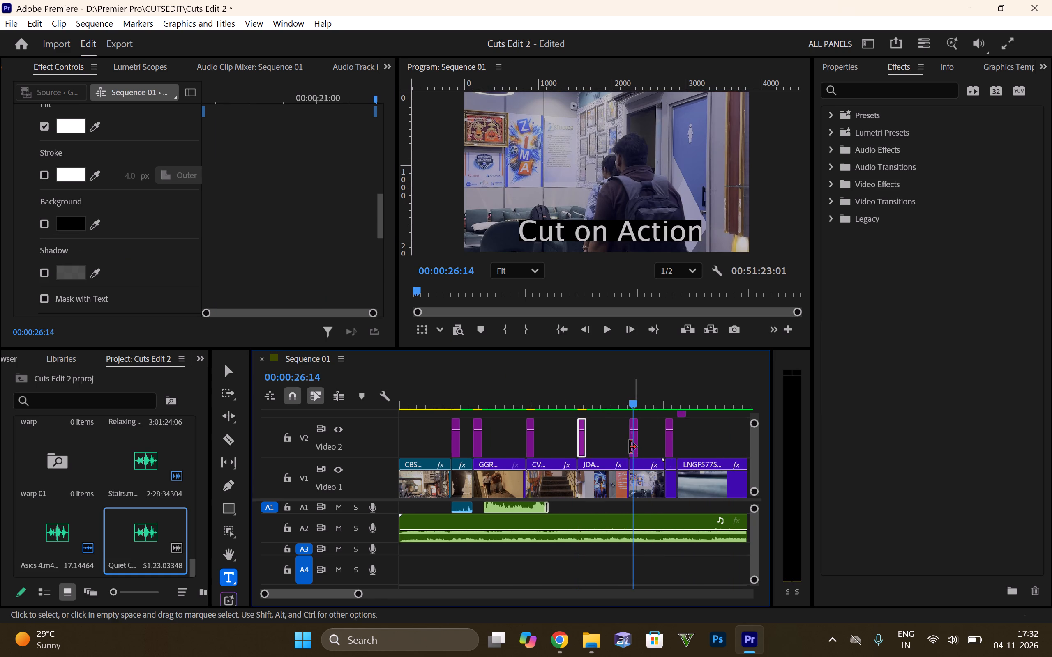
{"action": "left_click", "coordinate": [630, 447]}
{"action": "left_click", "coordinate": [633, 448]}
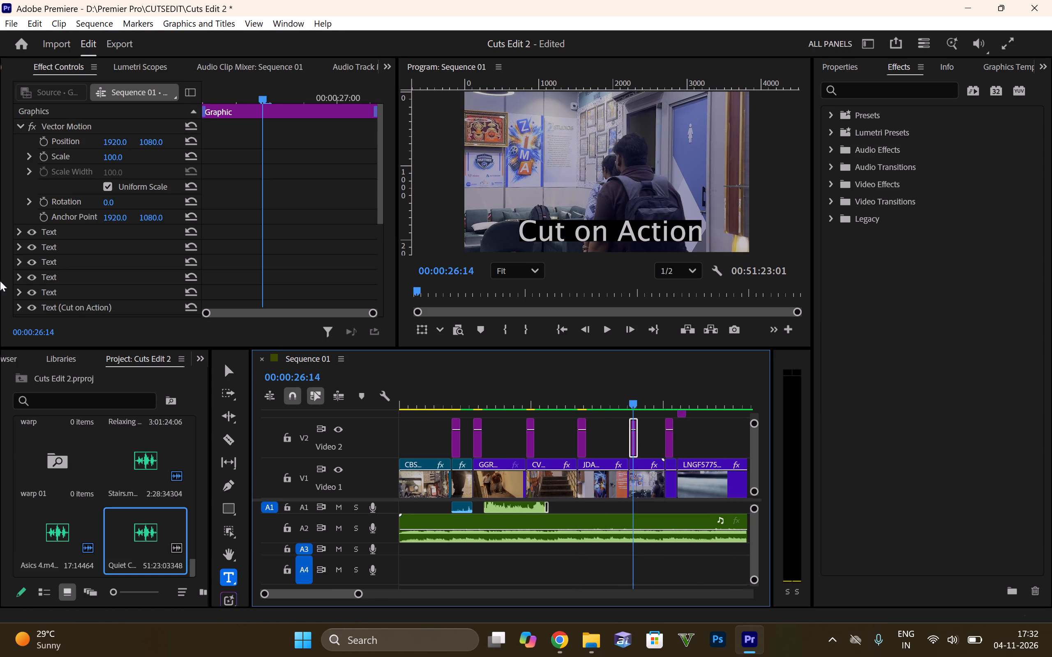
{"action": "left_click", "coordinate": [20, 308]}
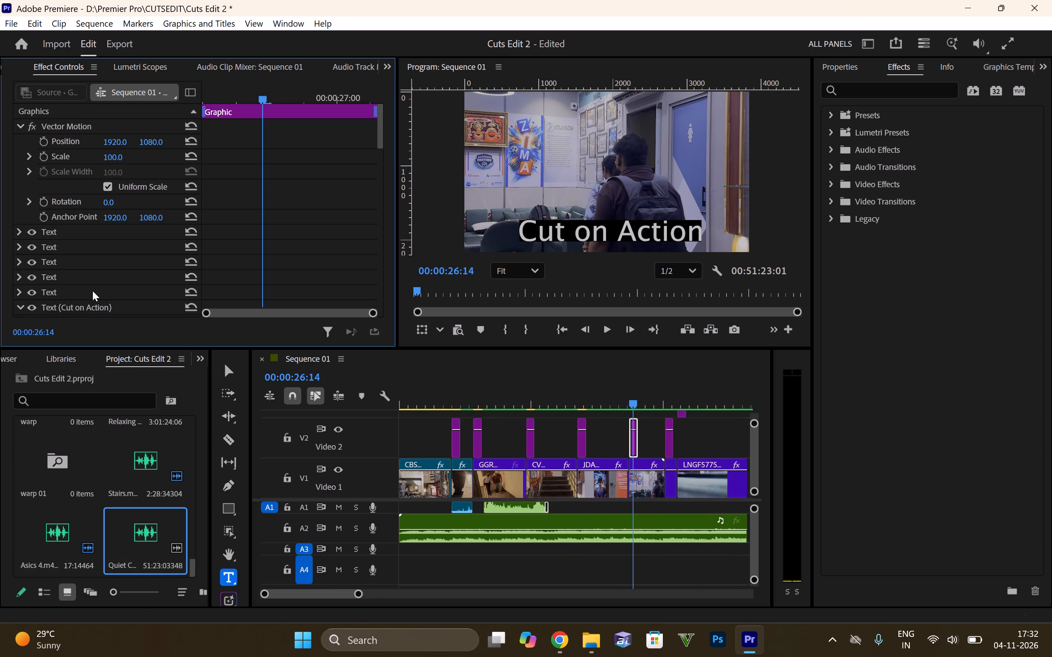
{"action": "scroll", "coordinate": [40, 308], "scroll_direction": "down", "scroll_amount": 5}
{"action": "scroll", "coordinate": [62, 248], "scroll_direction": "down", "scroll_amount": 11}
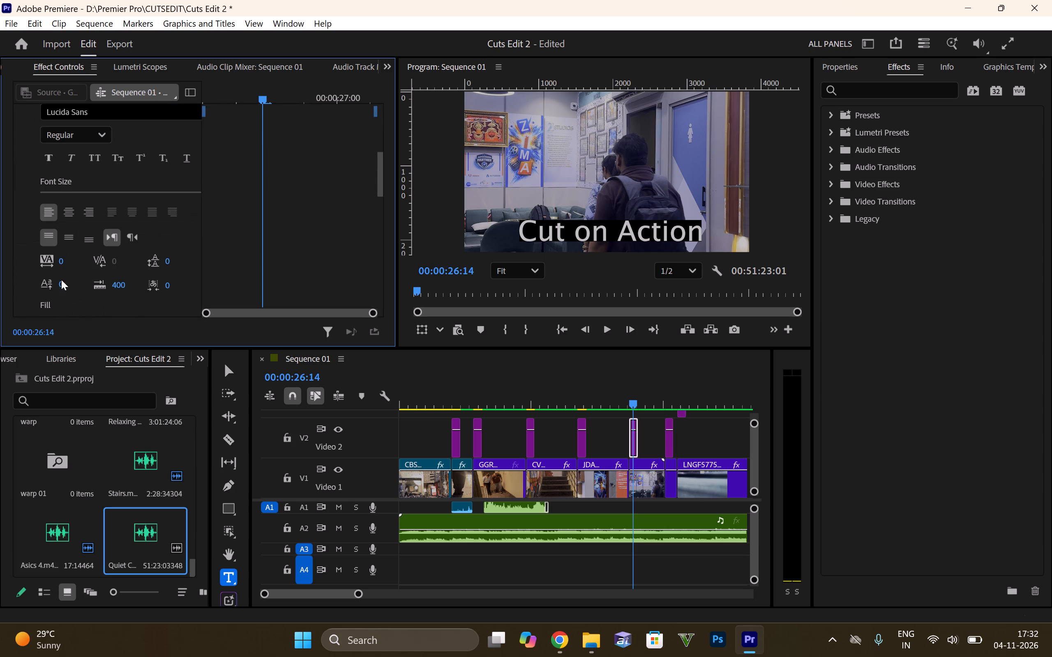
{"action": "scroll", "coordinate": [77, 223], "scroll_direction": "down", "scroll_amount": 6}
{"action": "scroll", "coordinate": [66, 256], "scroll_direction": "down", "scroll_amount": 4}
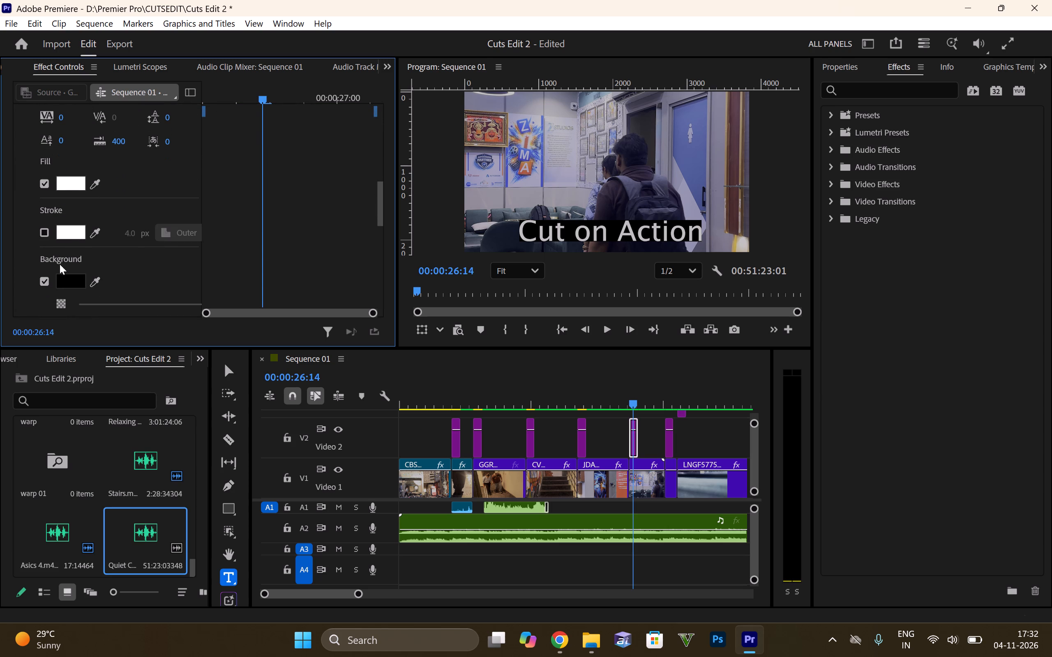
{"action": "left_click", "coordinate": [48, 287]}
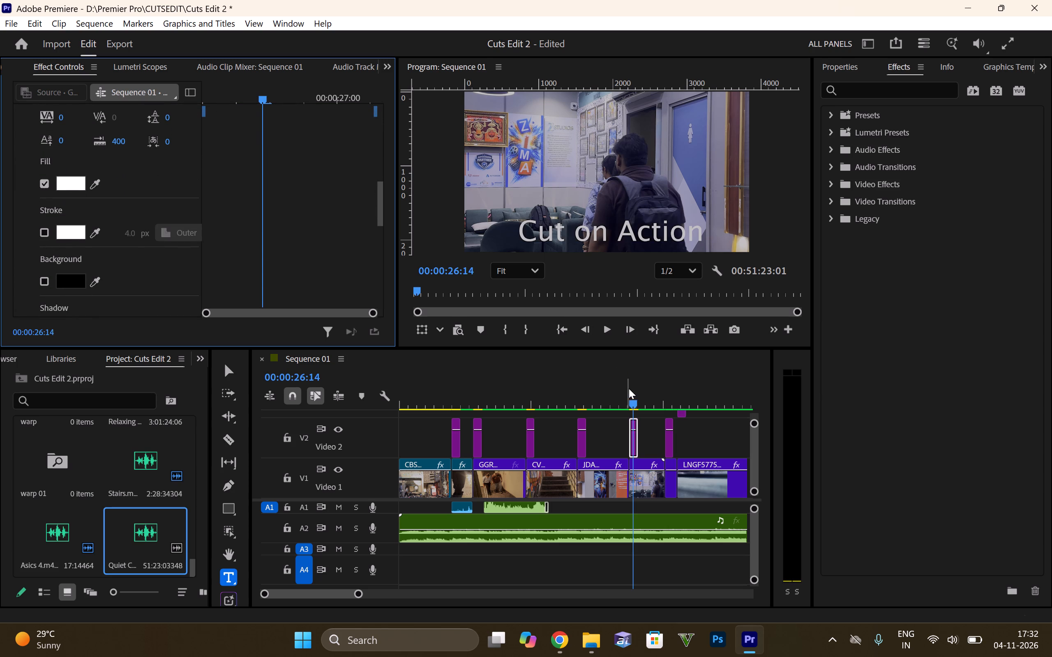
Turn off the background of the Text (Cut on Action) layer in the title graphic at 00:00:30:12 on V2.
{"action": "left_click_drag", "start_coordinate": [633, 398], "coordinate": [669, 411]}
{"action": "left_click", "coordinate": [668, 442]}
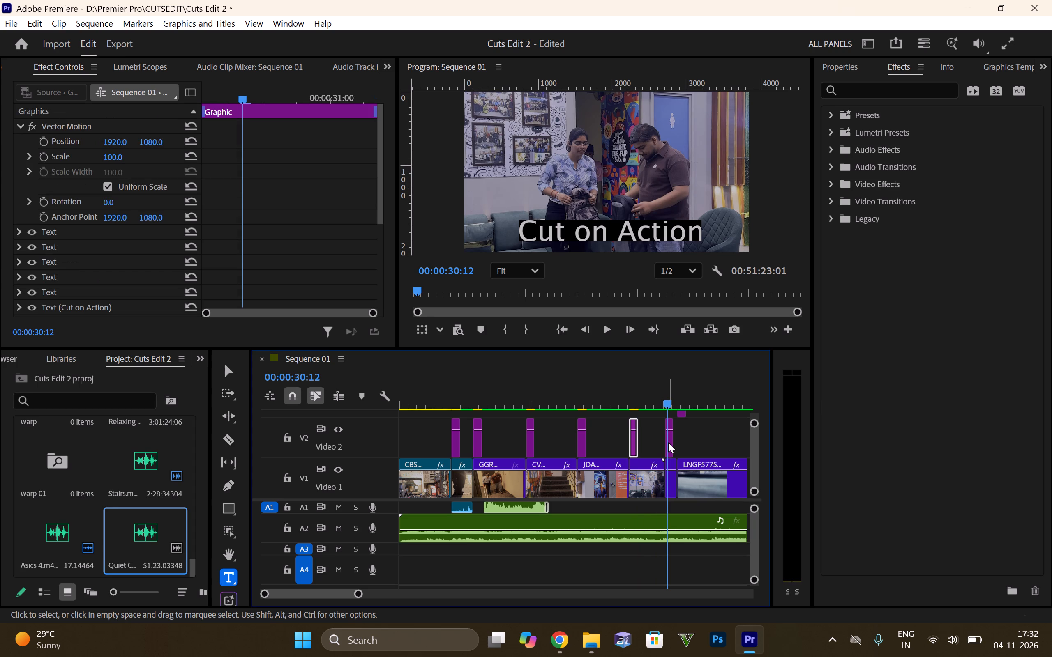
{"action": "left_click", "coordinate": [14, 306]}
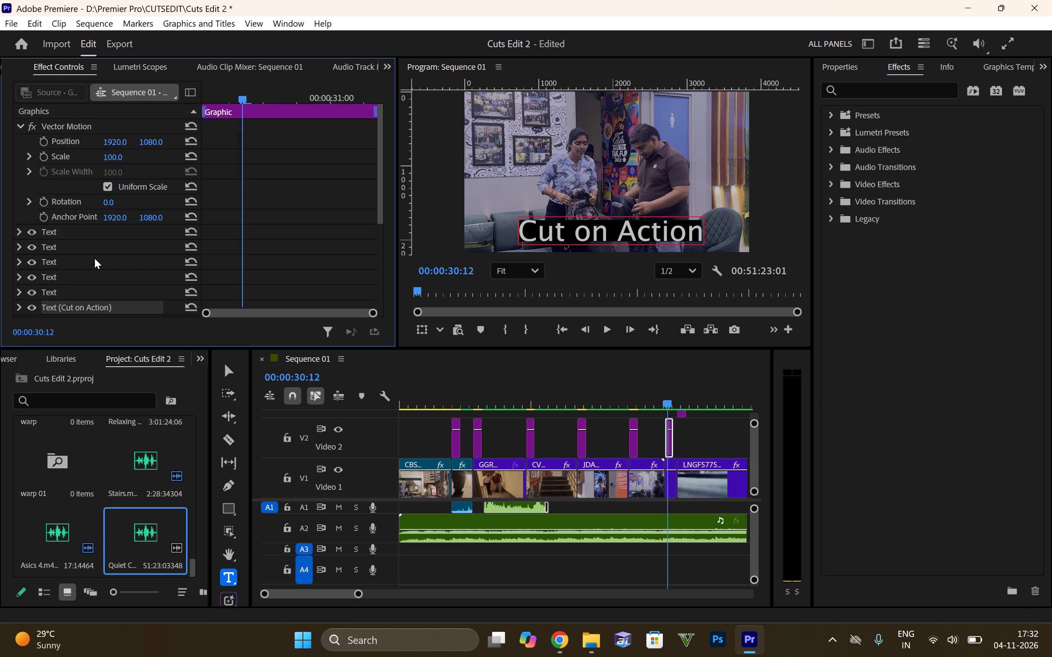
{"action": "scroll", "coordinate": [95, 258], "scroll_direction": "down", "scroll_amount": 5}
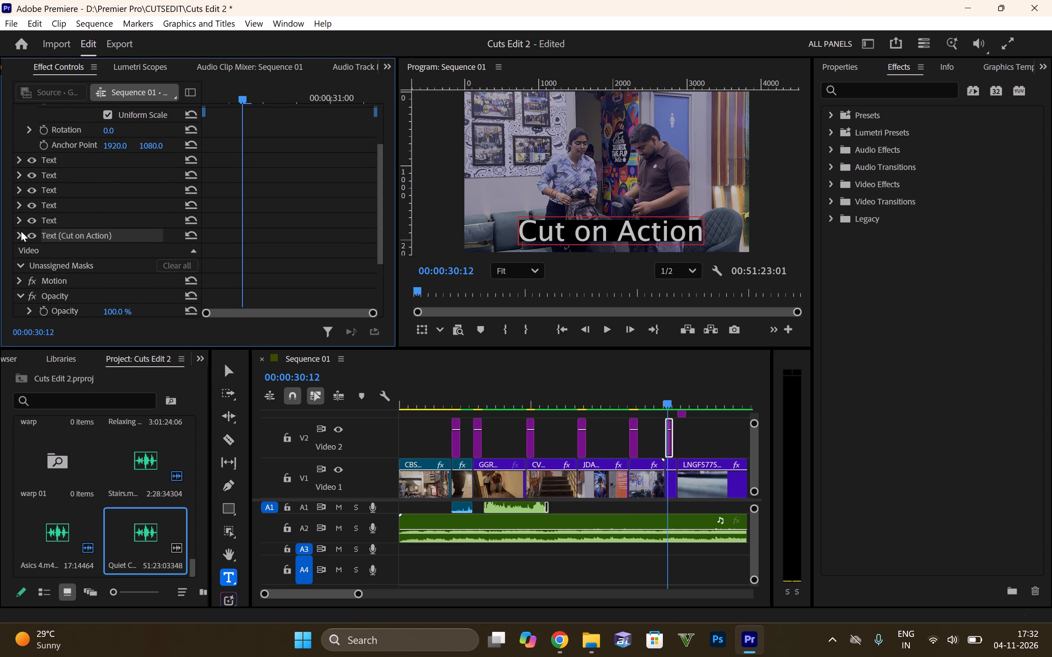
{"action": "left_click", "coordinate": [21, 231]}
{"action": "scroll", "coordinate": [101, 233], "scroll_direction": "down", "scroll_amount": 16}
{"action": "scroll", "coordinate": [63, 258], "scroll_direction": "down", "scroll_amount": 7}
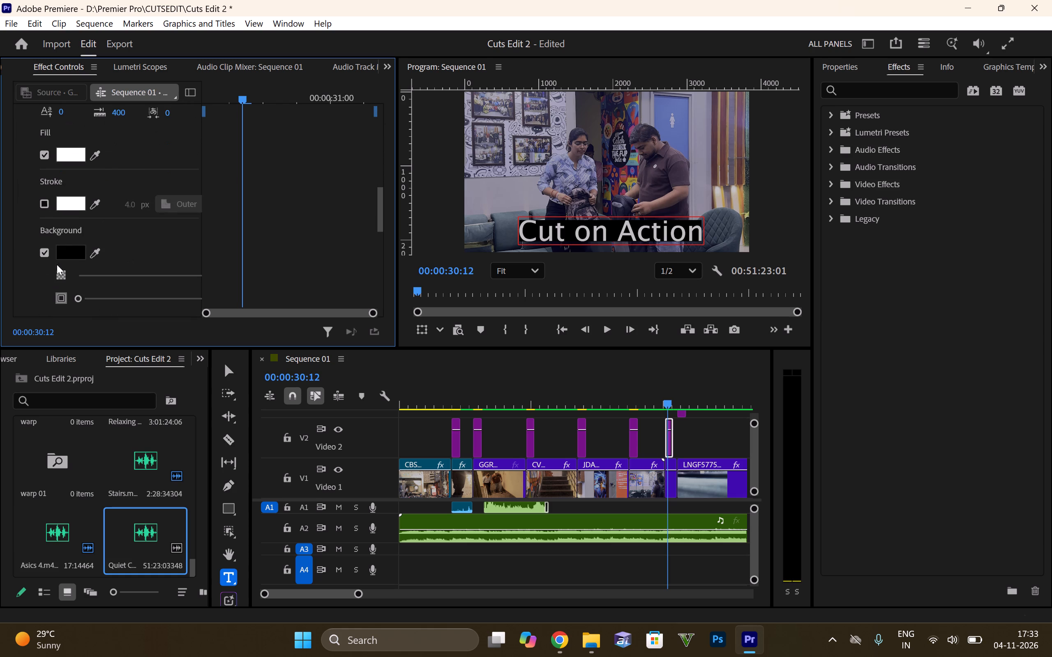
{"action": "left_click_drag", "start_coordinate": [46, 247], "coordinate": [48, 255]}
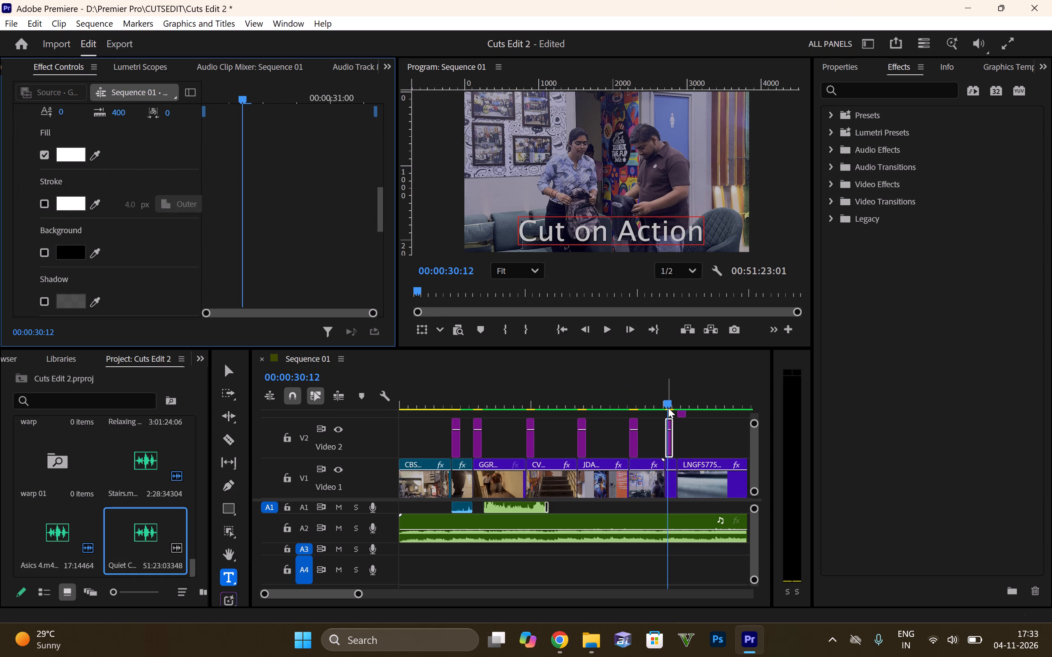
Turn off the background of the Text (insert cut) layer in the title graphic at 00:00:32:09, keeping its original font style.
{"action": "left_click_drag", "start_coordinate": [668, 408], "coordinate": [685, 410]}
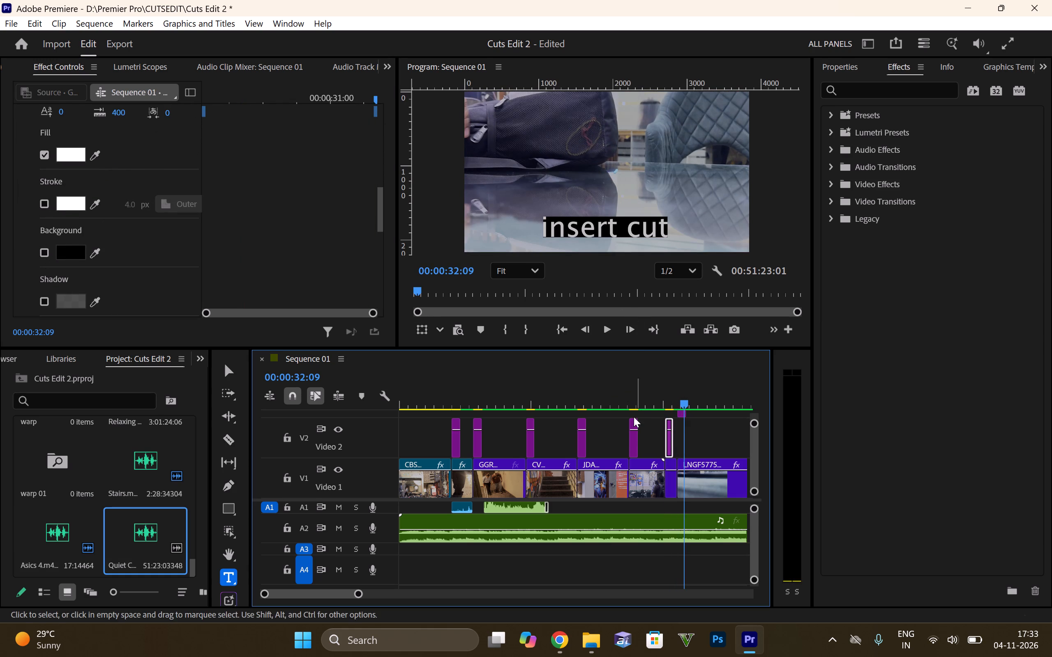
{"action": "left_click", "coordinate": [682, 413]}
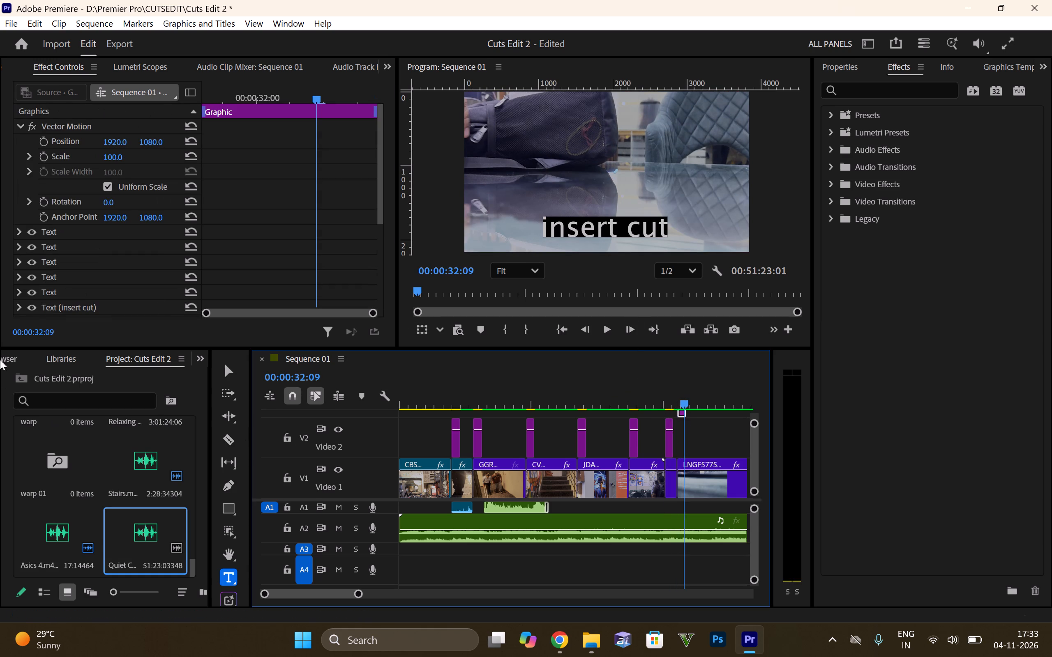
{"action": "scroll", "coordinate": [55, 270], "scroll_direction": "down", "scroll_amount": 13}
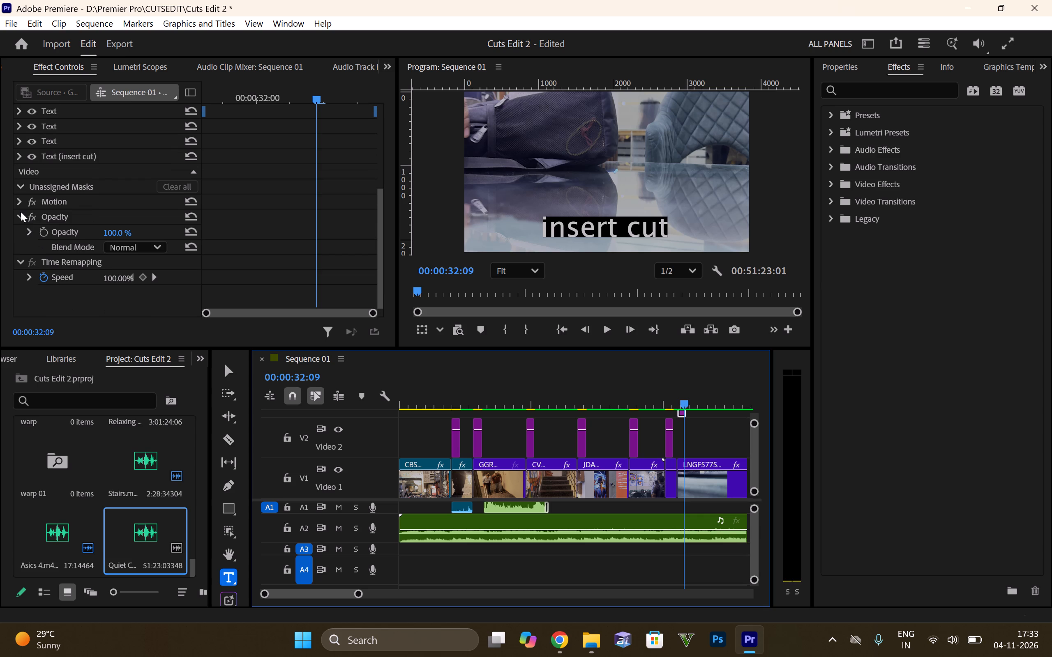
{"action": "left_click", "coordinate": [16, 152]}
{"action": "scroll", "coordinate": [85, 215], "scroll_direction": "down", "scroll_amount": 7}
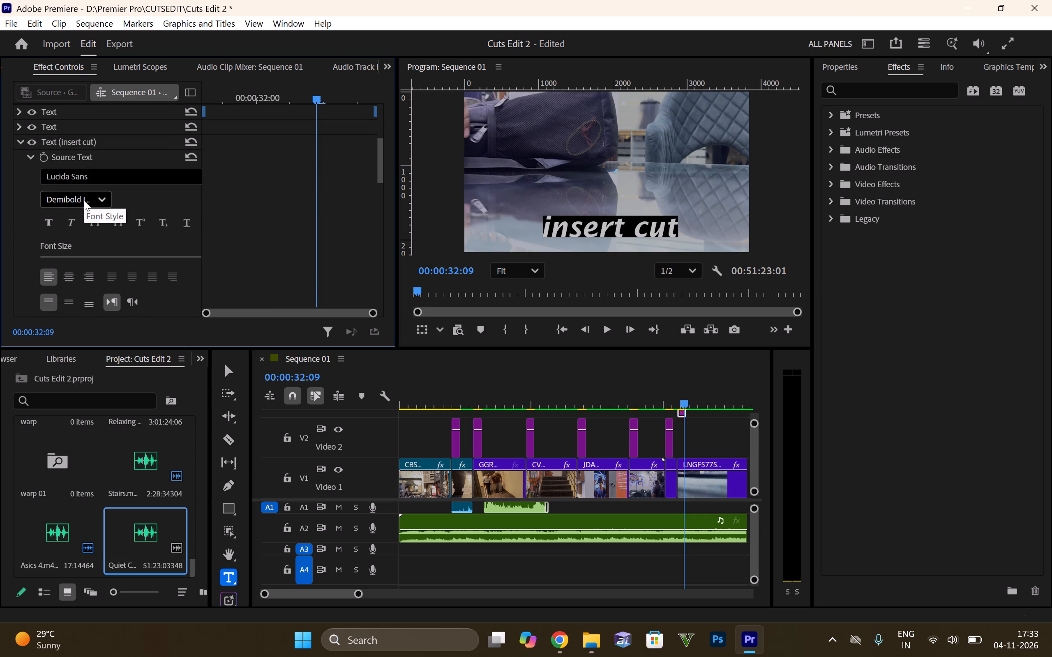
{"action": "key", "text": "ctrl+z"}
{"action": "scroll", "coordinate": [142, 192], "scroll_direction": "down", "scroll_amount": 7}
{"action": "scroll", "coordinate": [115, 229], "scroll_direction": "down", "scroll_amount": 11}
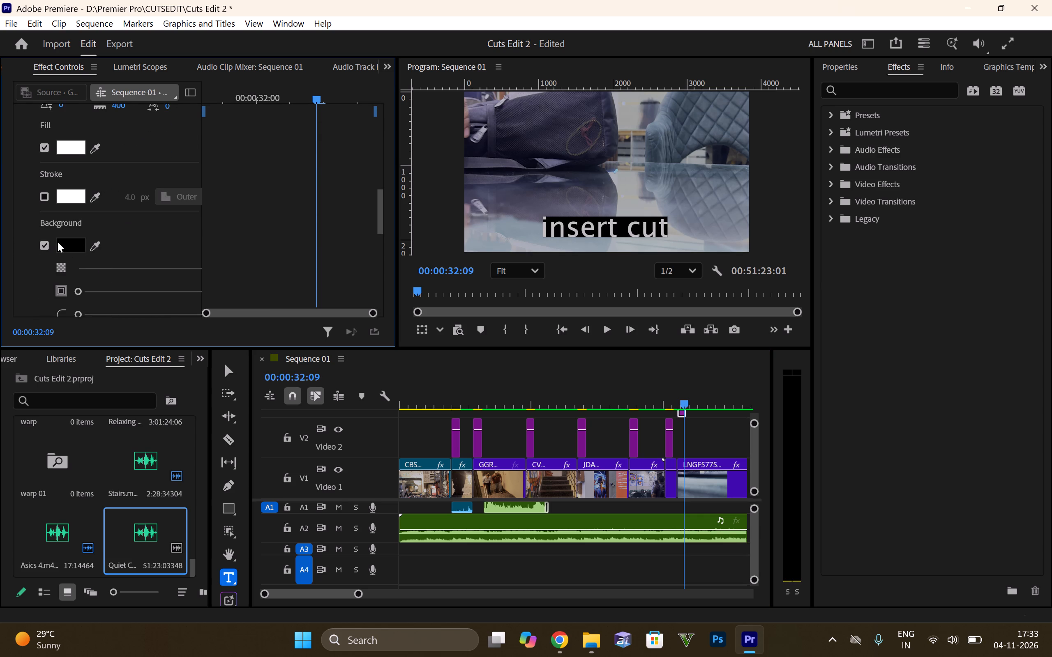
{"action": "left_click", "coordinate": [46, 232]}
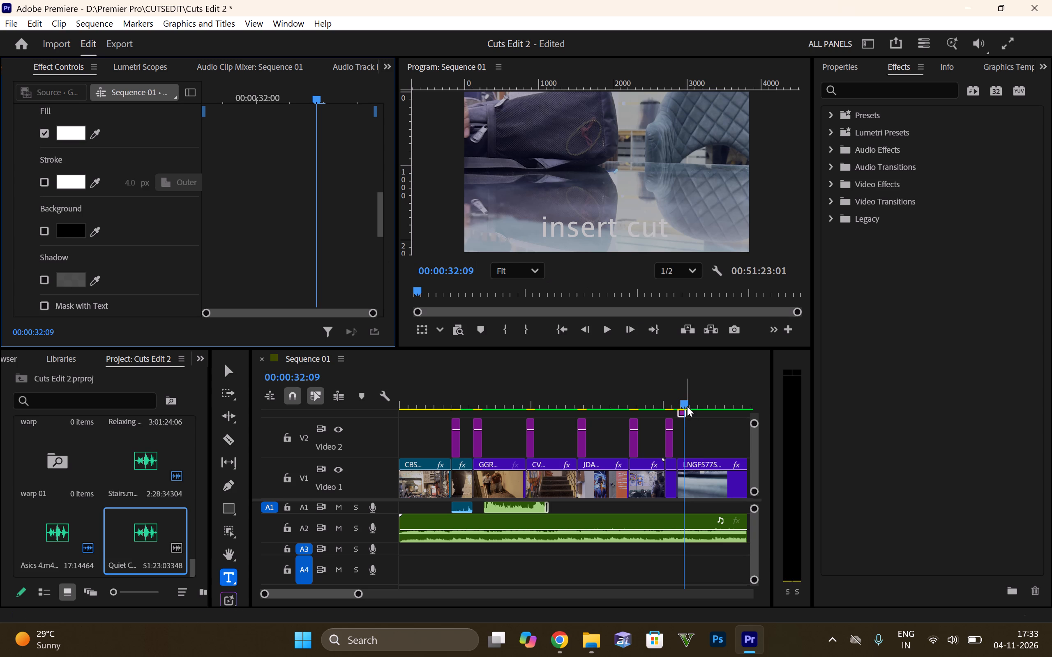
Turn off the background of the Text (cut on action) layer in the title graphic at 00:00:42:09 on V2.
{"action": "scroll", "coordinate": [710, 443], "scroll_direction": "up", "scroll_amount": 5}
{"action": "scroll", "coordinate": [699, 423], "scroll_direction": "up", "scroll_amount": 4, "text": "alt"}
{"action": "scroll", "coordinate": [687, 427], "scroll_direction": "down", "scroll_amount": 7, "text": "alt"}
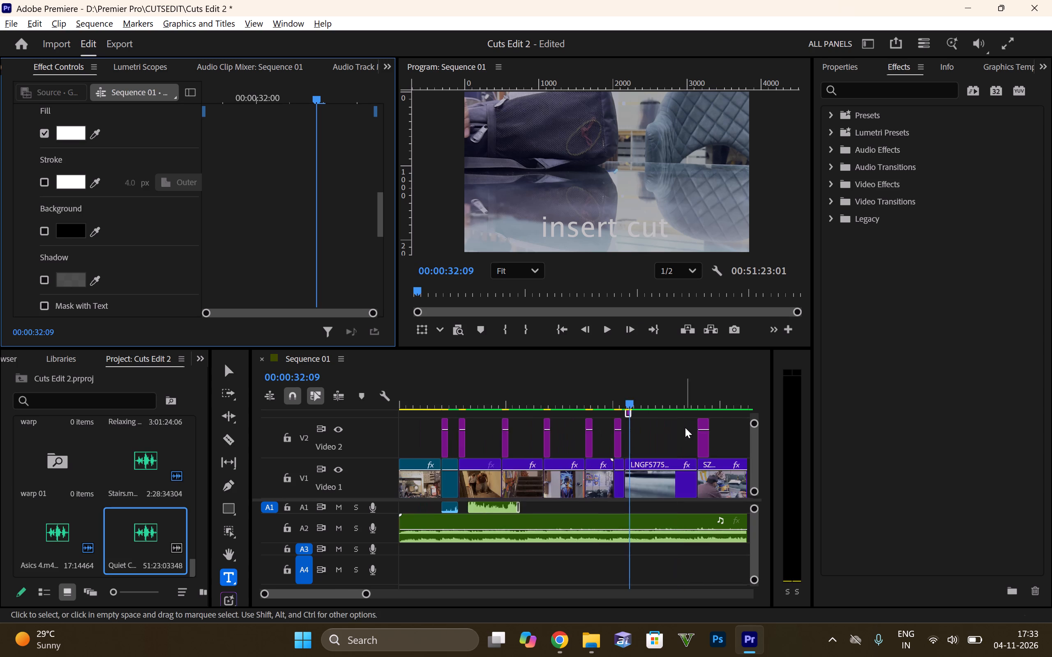
{"action": "scroll", "coordinate": [685, 427], "scroll_direction": "down", "scroll_amount": 4, "text": "alt"}
{"action": "left_click", "coordinate": [579, 440]}
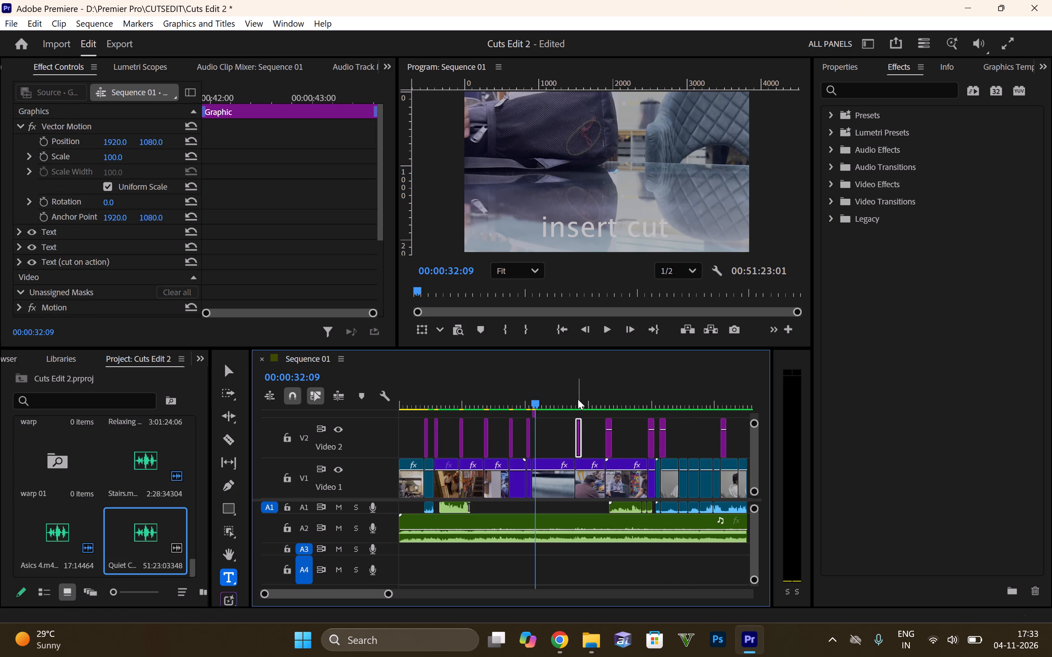
{"action": "left_click_drag", "start_coordinate": [578, 399], "coordinate": [579, 405]}
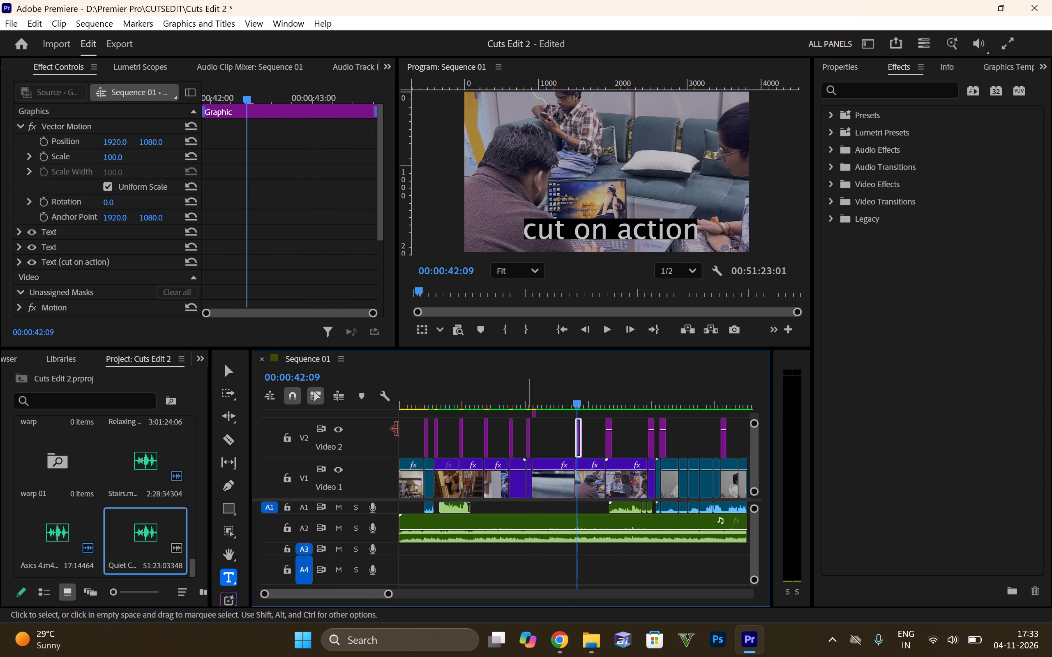
{"action": "scroll", "coordinate": [37, 227], "scroll_direction": "down", "scroll_amount": 3}
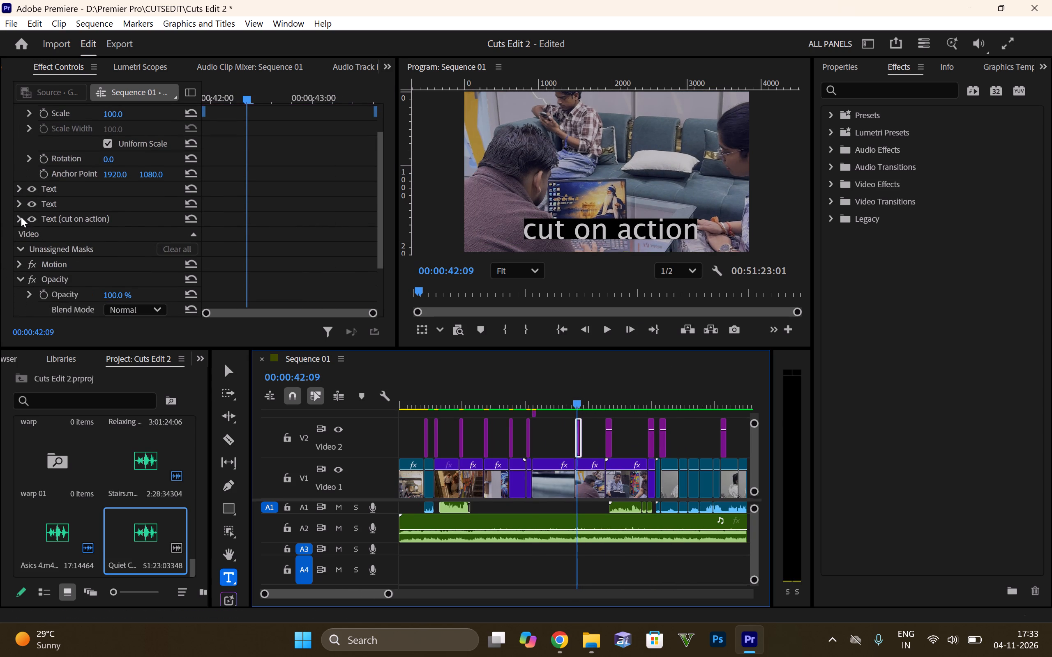
{"action": "left_click", "coordinate": [19, 217]}
{"action": "scroll", "coordinate": [138, 280], "scroll_direction": "down", "scroll_amount": 5}
{"action": "scroll", "coordinate": [131, 218], "scroll_direction": "down", "scroll_amount": 7}
{"action": "scroll", "coordinate": [167, 224], "scroll_direction": "down", "scroll_amount": 11}
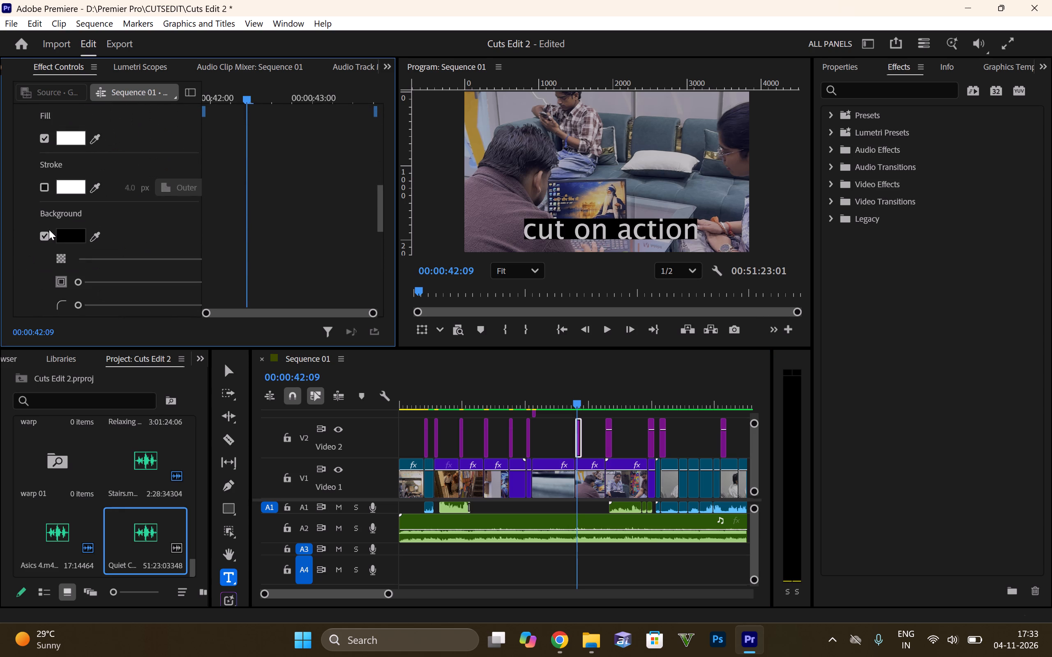
{"action": "left_click", "coordinate": [48, 237]}
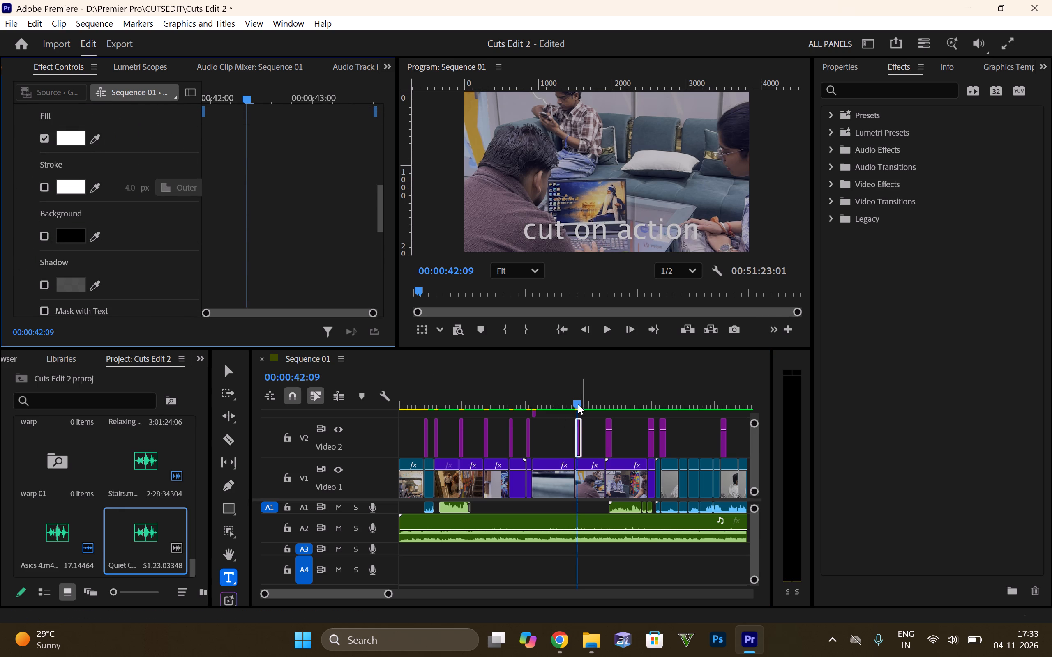
Turn off the background of the Text (cut on action) layer in the title graphic at 00:00:49:18 on V2.
{"action": "left_click_drag", "start_coordinate": [575, 400], "coordinate": [607, 409]}
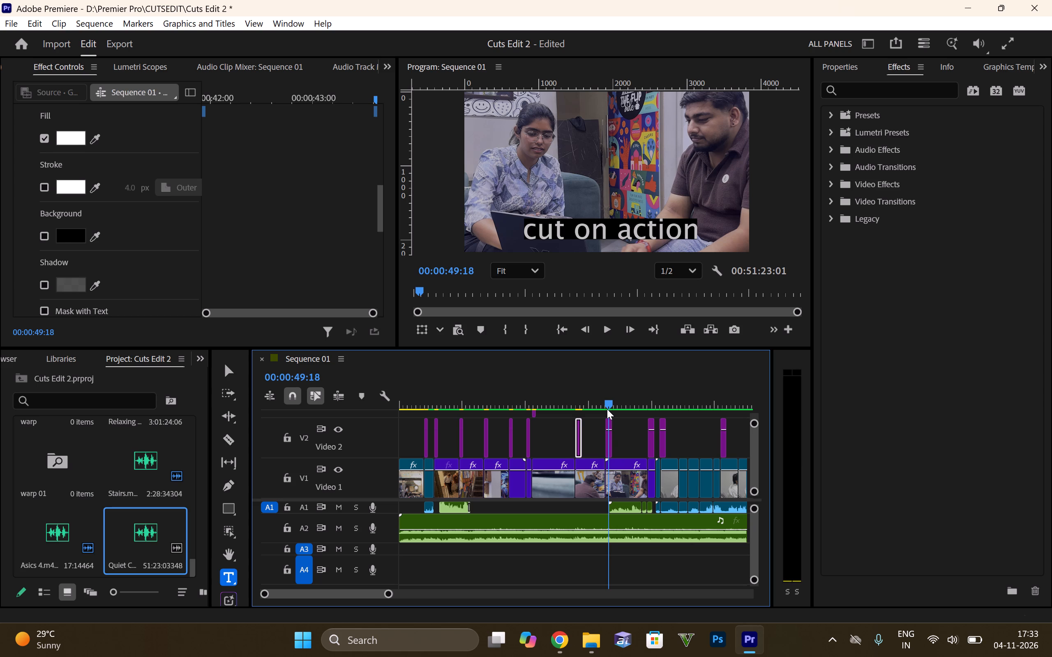
{"action": "scroll", "coordinate": [607, 409], "scroll_direction": "up", "scroll_amount": 6, "text": "alt"}
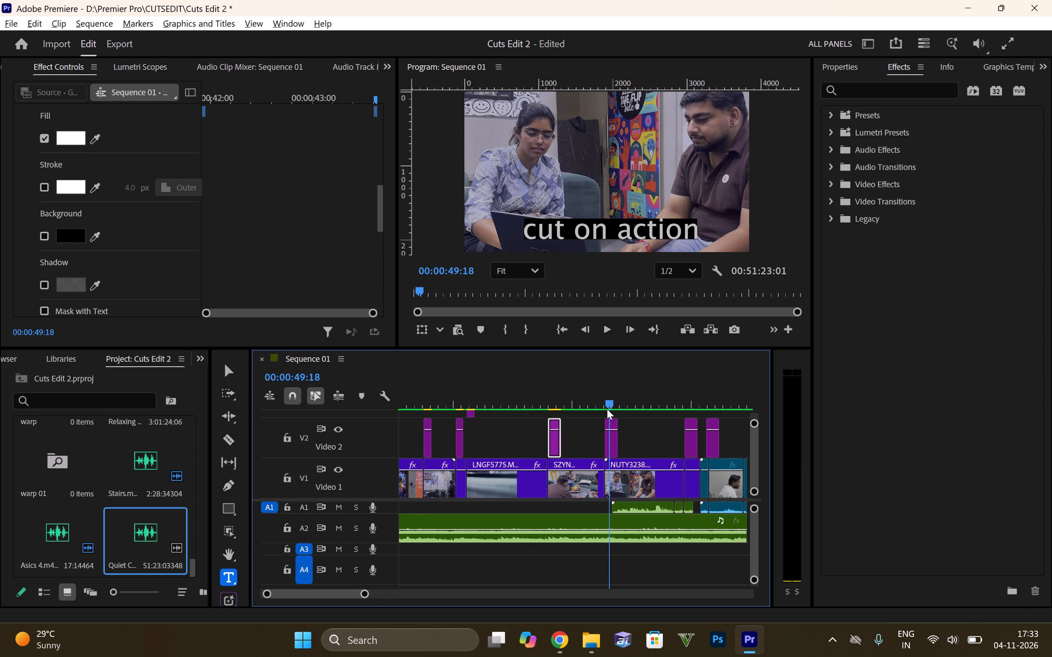
{"action": "scroll", "coordinate": [607, 409], "scroll_direction": "up", "scroll_amount": 6, "text": "alt"}
{"action": "left_click", "coordinate": [613, 453]}
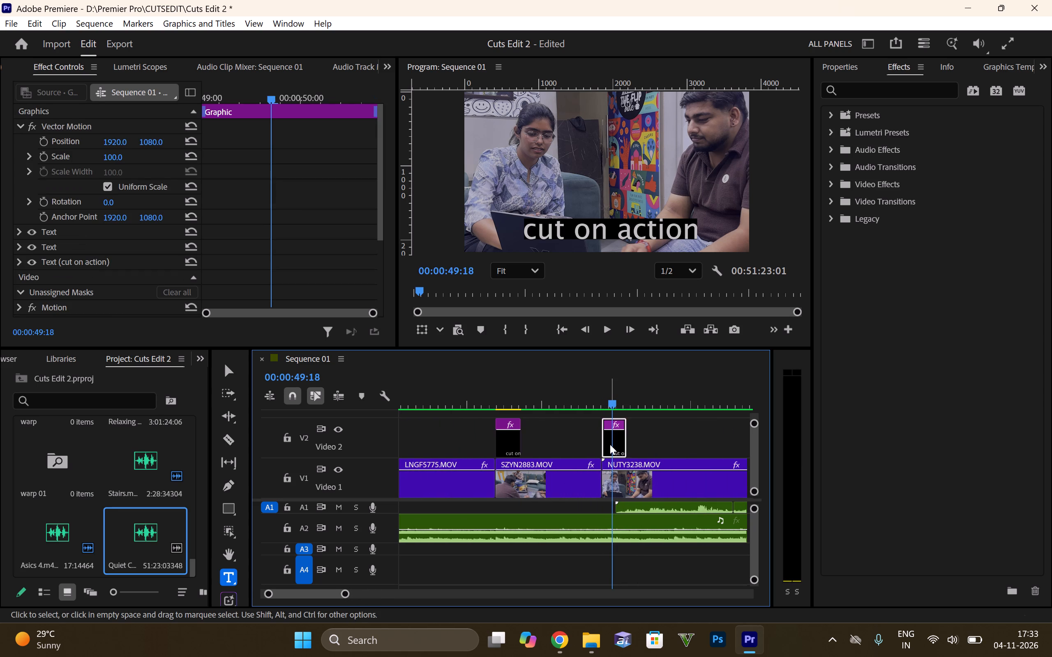
{"action": "left_click", "coordinate": [18, 260]}
{"action": "scroll", "coordinate": [121, 184], "scroll_direction": "down", "scroll_amount": 11}
{"action": "scroll", "coordinate": [40, 188], "scroll_direction": "down", "scroll_amount": 4}
{"action": "scroll", "coordinate": [96, 250], "scroll_direction": "down", "scroll_amount": 5}
{"action": "scroll", "coordinate": [132, 162], "scroll_direction": "down", "scroll_amount": 4}
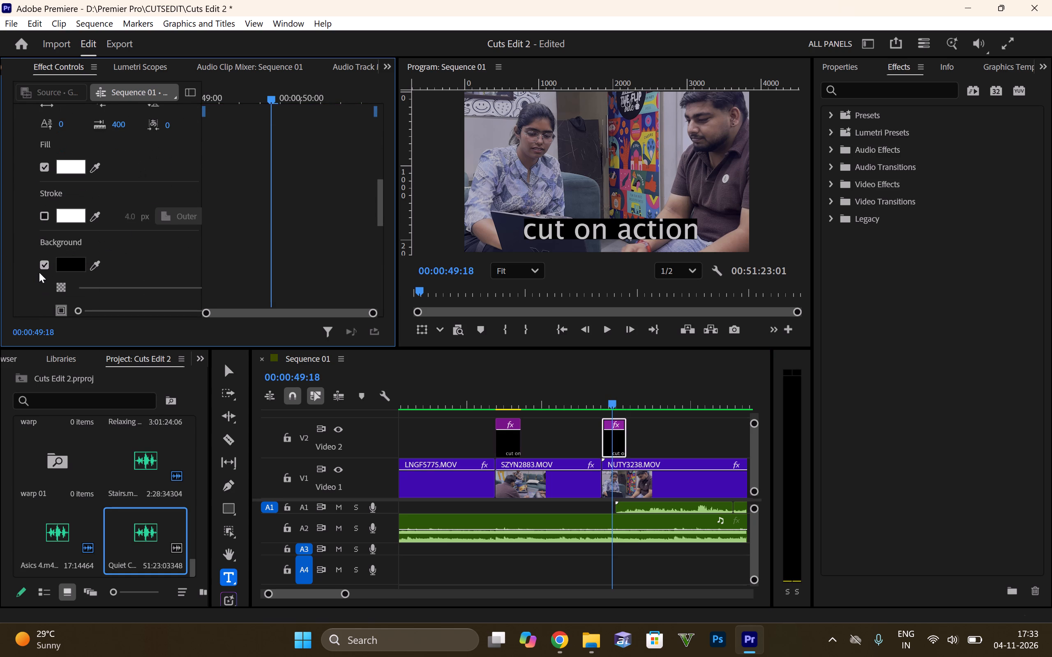
{"action": "left_click", "coordinate": [45, 263]}
Turn off the background of the Text (cut on action) layer in the V2 title graphic just after the NUTY3238.MOV clip, near 00:01:00:00.
{"action": "scroll", "coordinate": [553, 341], "scroll_direction": "down", "scroll_amount": 1}
{"action": "scroll", "coordinate": [626, 373], "scroll_direction": "down", "scroll_amount": 7}
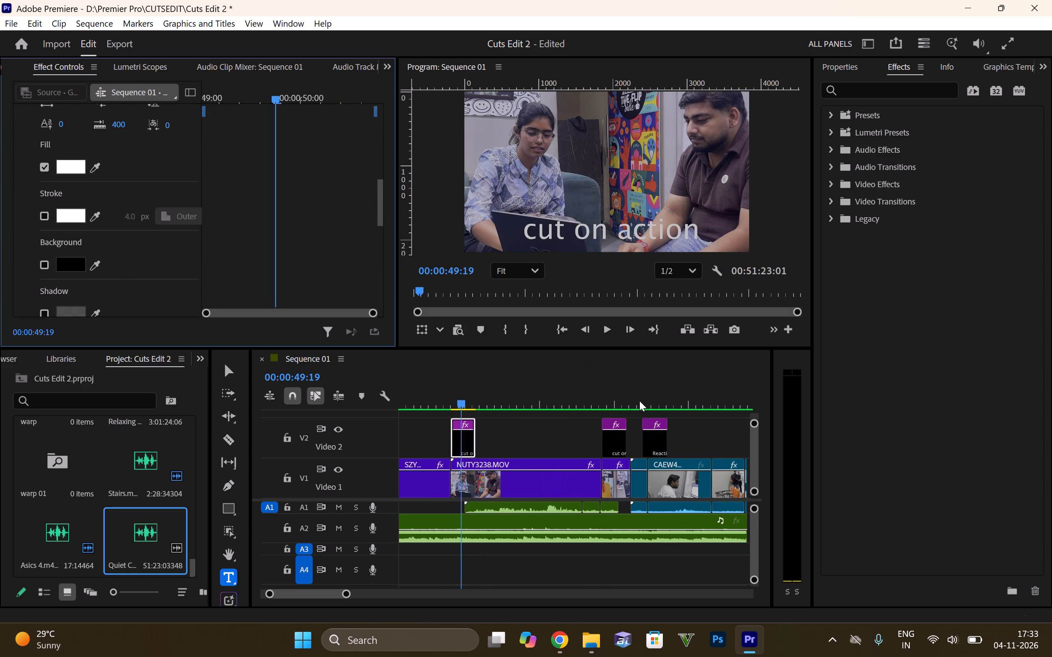
{"action": "left_click", "coordinate": [611, 447]}
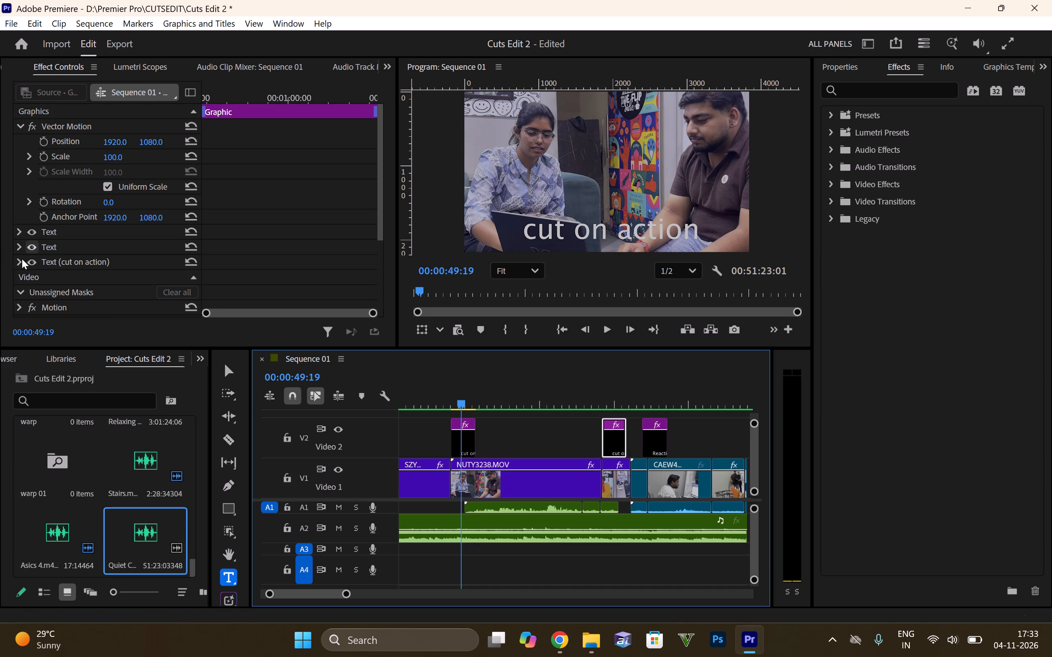
{"action": "left_click", "coordinate": [18, 259]}
{"action": "scroll", "coordinate": [104, 278], "scroll_direction": "down", "scroll_amount": 16}
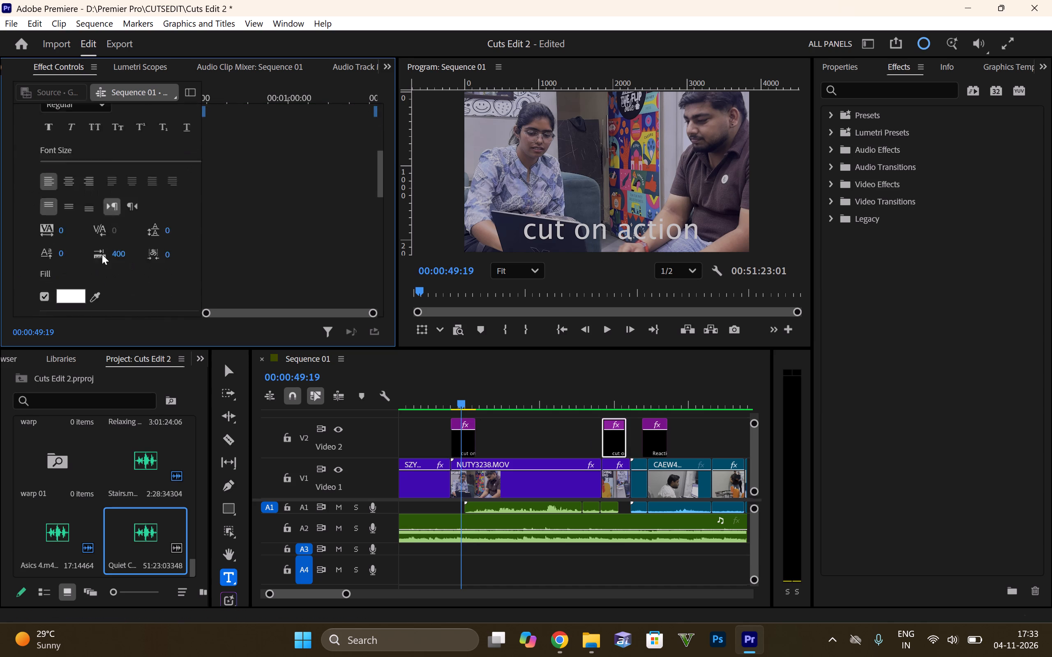
{"action": "scroll", "coordinate": [102, 254], "scroll_direction": "down", "scroll_amount": 9}
{"action": "left_click", "coordinate": [41, 249]}
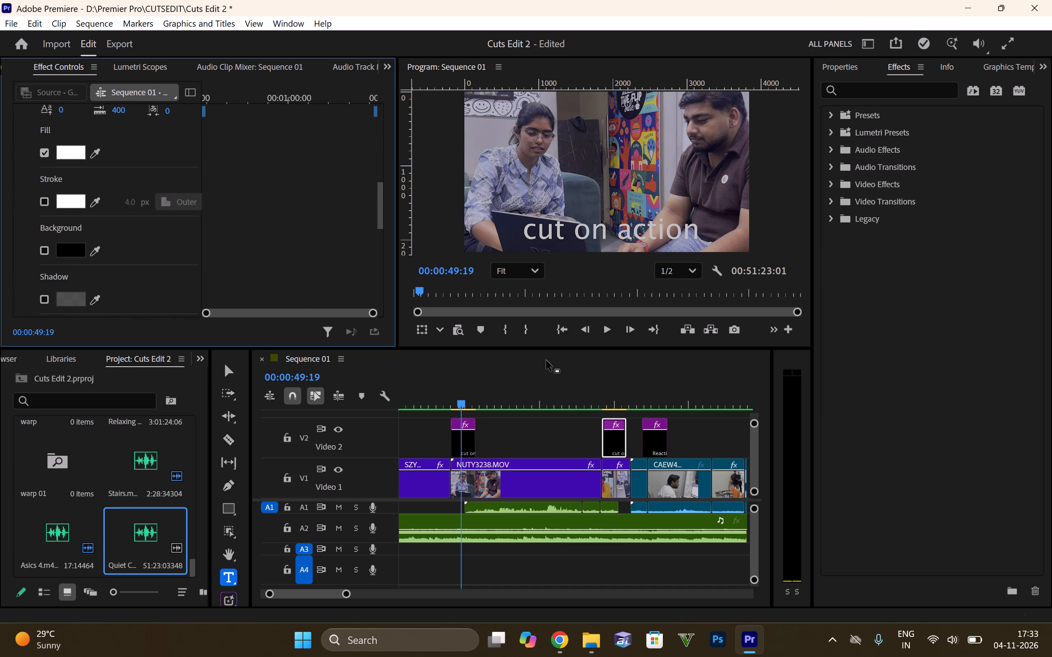
Turn off the background of the Text (Reaction Cut) layer in the V2 title graphic above the CAEW4 clip, keeping its Lucida Sans font.
{"action": "left_click", "coordinate": [648, 438]}
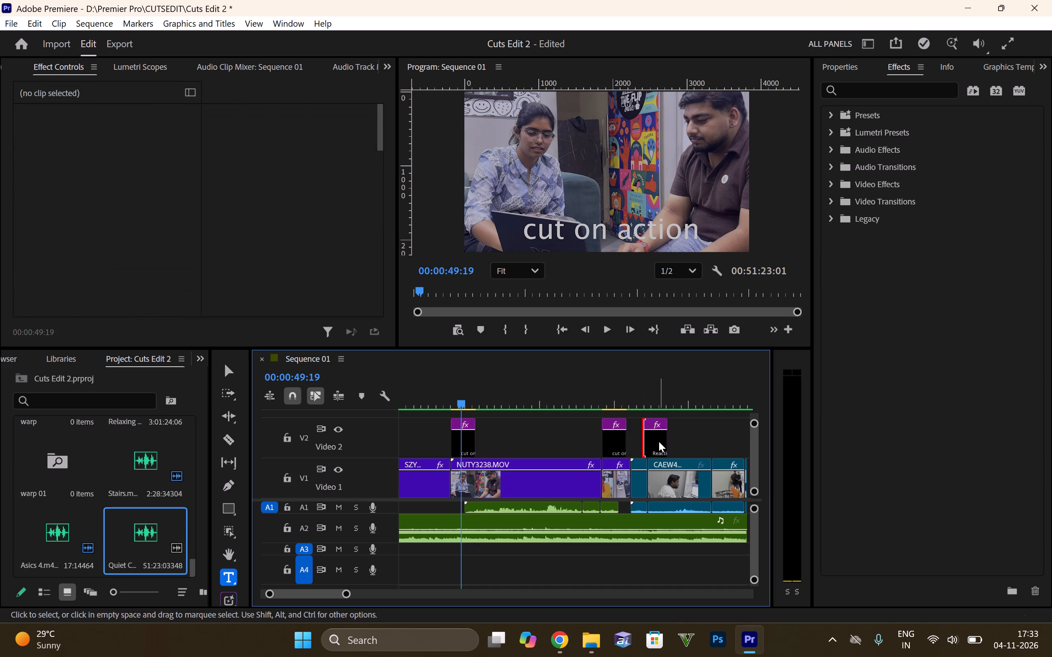
{"action": "left_click", "coordinate": [659, 441]}
{"action": "scroll", "coordinate": [24, 229], "scroll_direction": "down", "scroll_amount": 17}
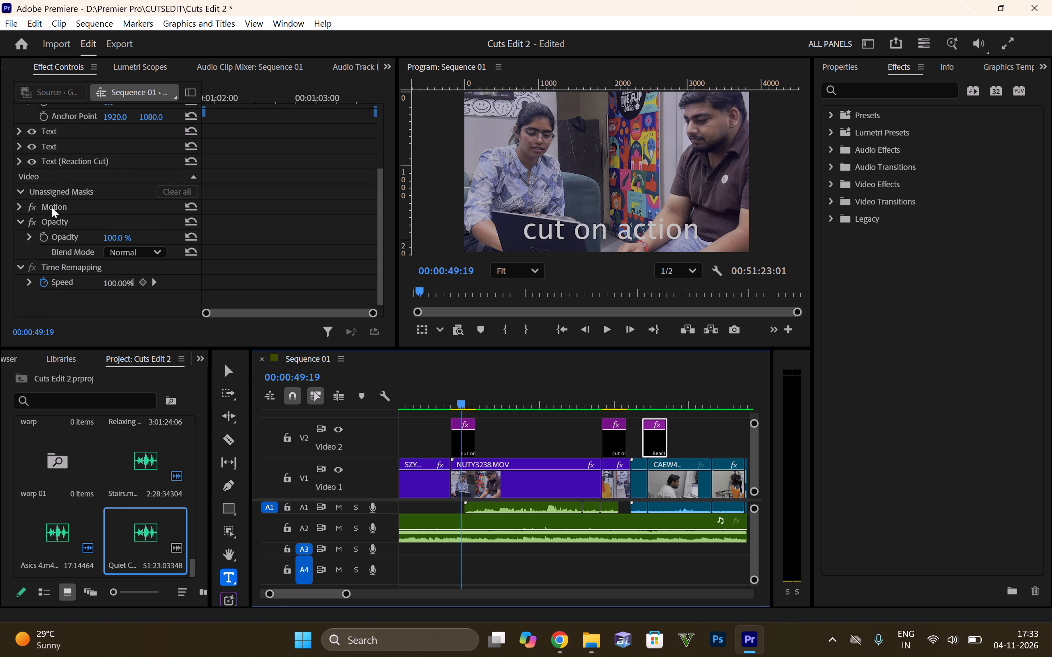
{"action": "scroll", "coordinate": [52, 207], "scroll_direction": "down", "scroll_amount": 4}
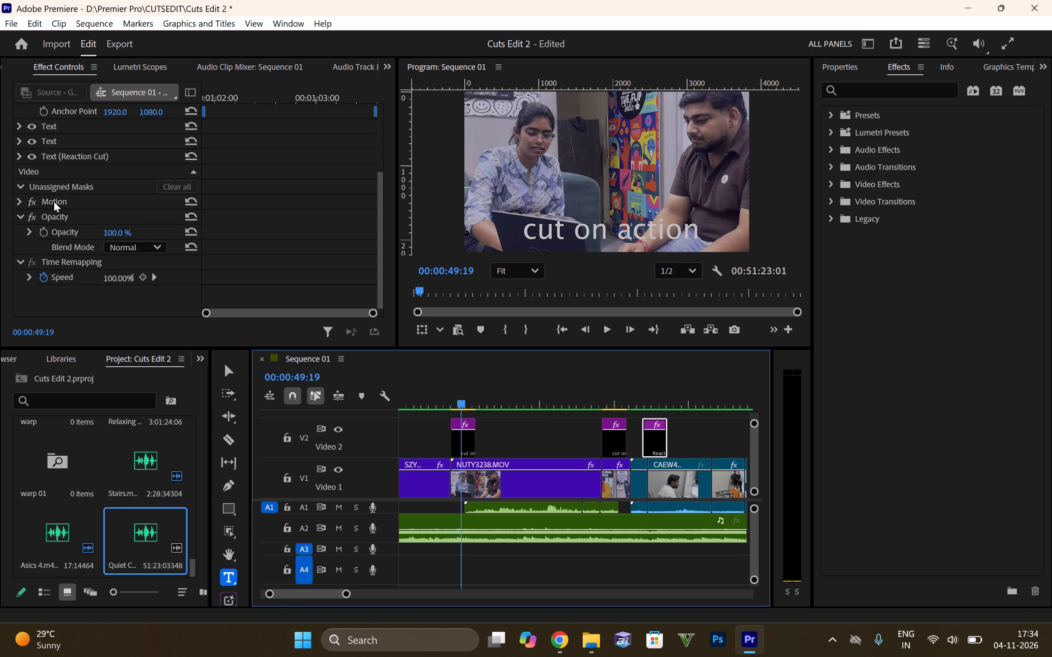
{"action": "scroll", "coordinate": [54, 200], "scroll_direction": "up", "scroll_amount": 6}
{"action": "scroll", "coordinate": [42, 160], "scroll_direction": "up", "scroll_amount": 4}
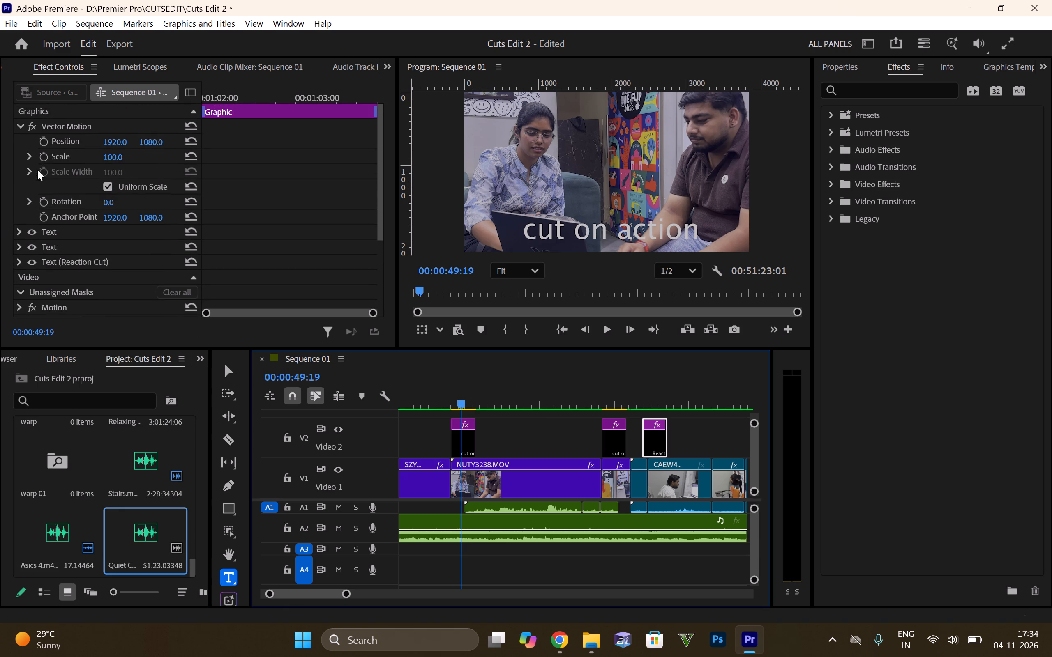
{"action": "scroll", "coordinate": [15, 225], "scroll_direction": "down", "scroll_amount": 3}
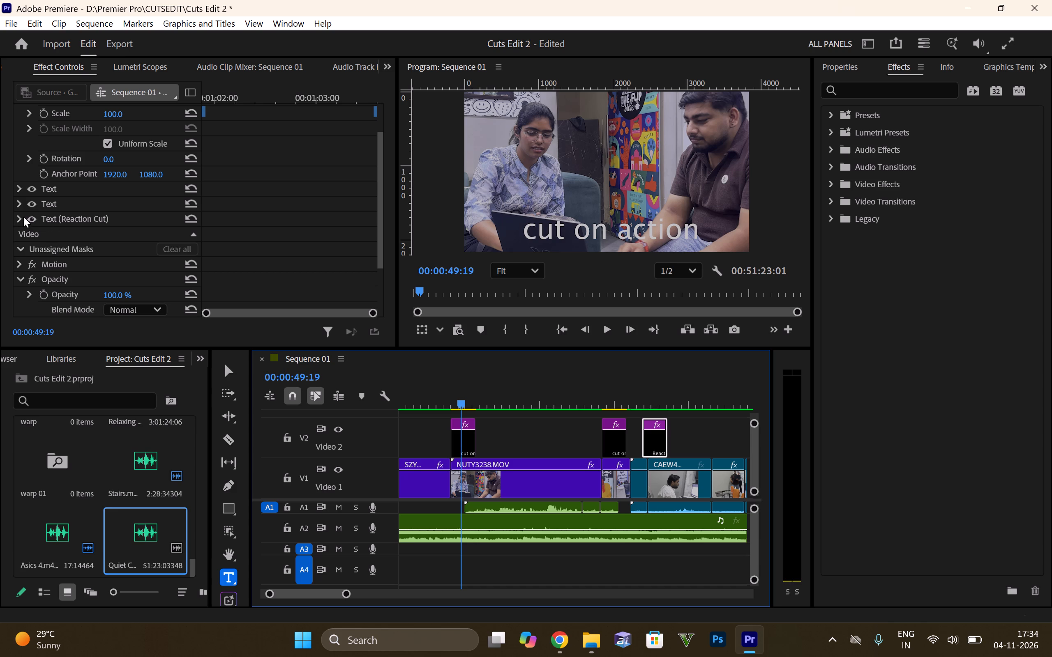
{"action": "left_click", "coordinate": [16, 218]}
{"action": "scroll", "coordinate": [75, 251], "scroll_direction": "down", "scroll_amount": 5}
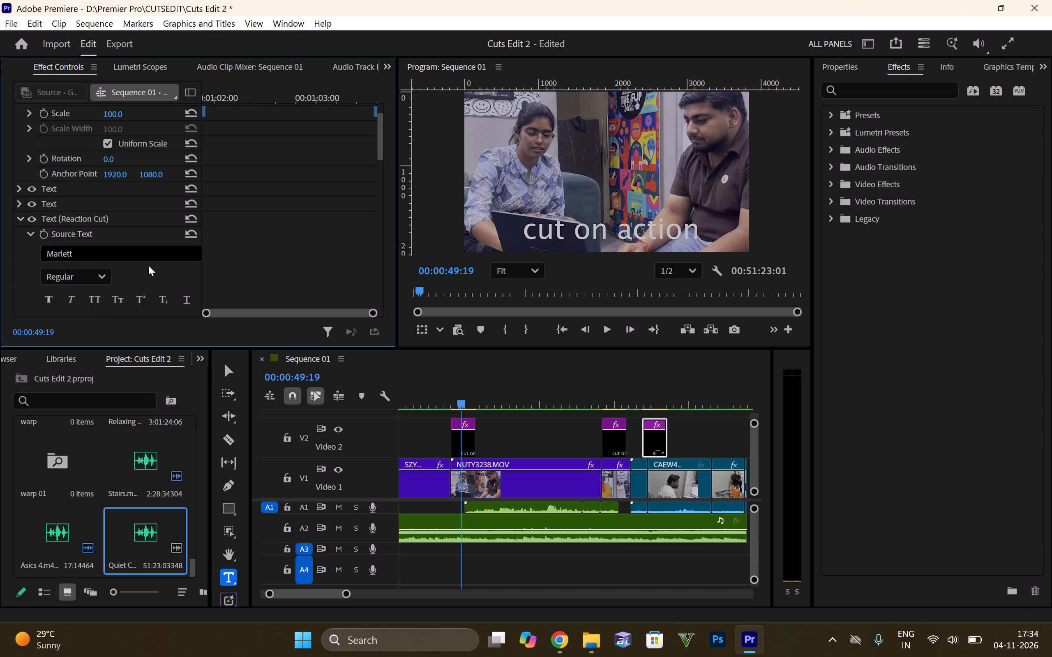
{"action": "key", "text": "ctrl+z"}
{"action": "scroll", "coordinate": [158, 260], "scroll_direction": "down", "scroll_amount": 7}
{"action": "key", "text": "ctrl+z"}
{"action": "scroll", "coordinate": [135, 268], "scroll_direction": "down", "scroll_amount": 6}
{"action": "scroll", "coordinate": [122, 227], "scroll_direction": "down", "scroll_amount": 10}
{"action": "scroll", "coordinate": [82, 242], "scroll_direction": "down", "scroll_amount": 5}
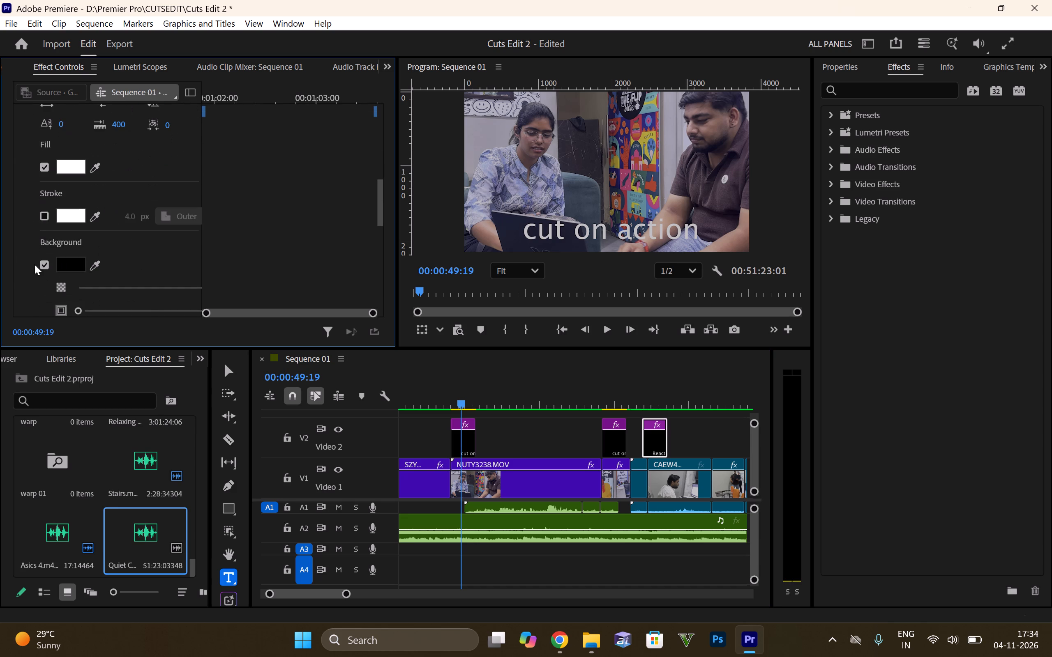
{"action": "left_click", "coordinate": [40, 269]}
{"action": "left_click", "coordinate": [48, 265]}
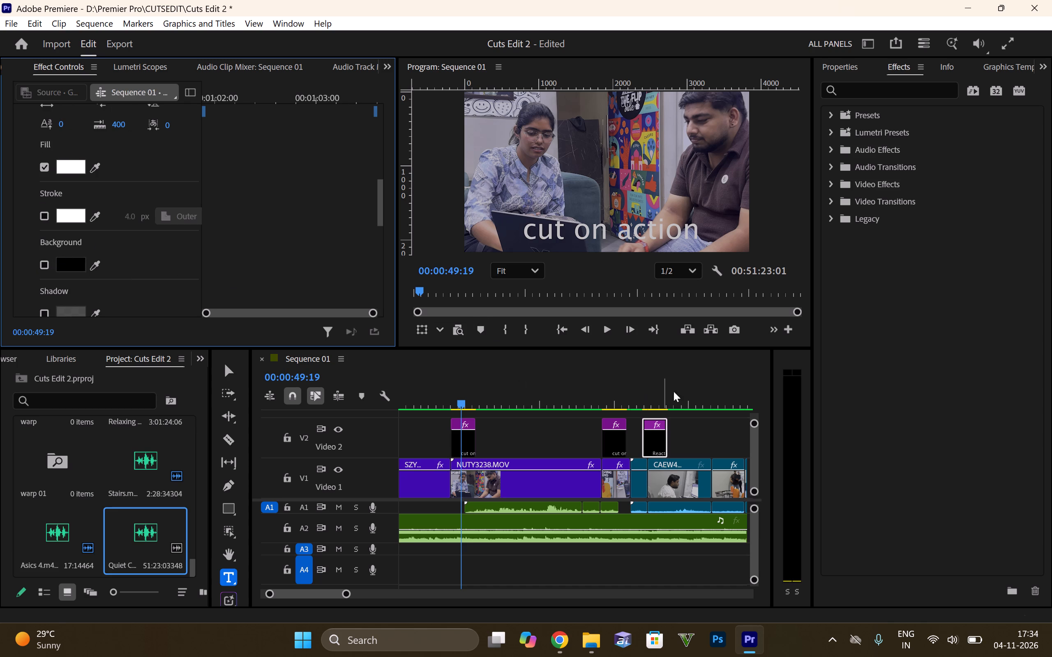
Check the background setting of the cut on action title at 00:00:59:09 and preview the Reaction Cut title at 00:01:02:15.
{"action": "left_click", "coordinate": [611, 446]}
{"action": "left_click", "coordinate": [607, 398]}
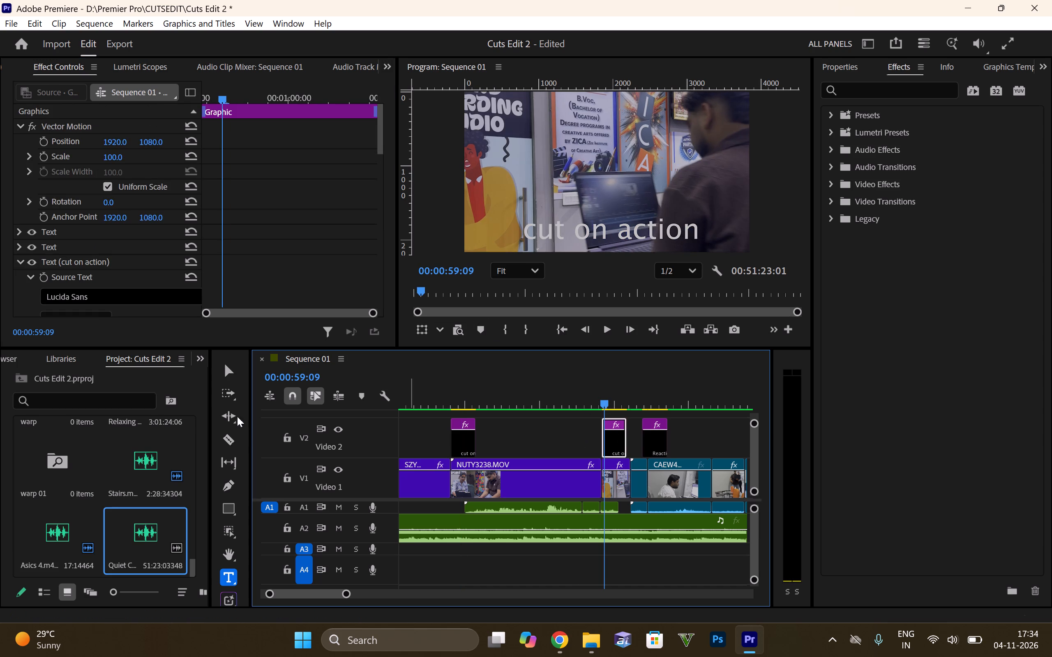
{"action": "left_click", "coordinate": [16, 264]}
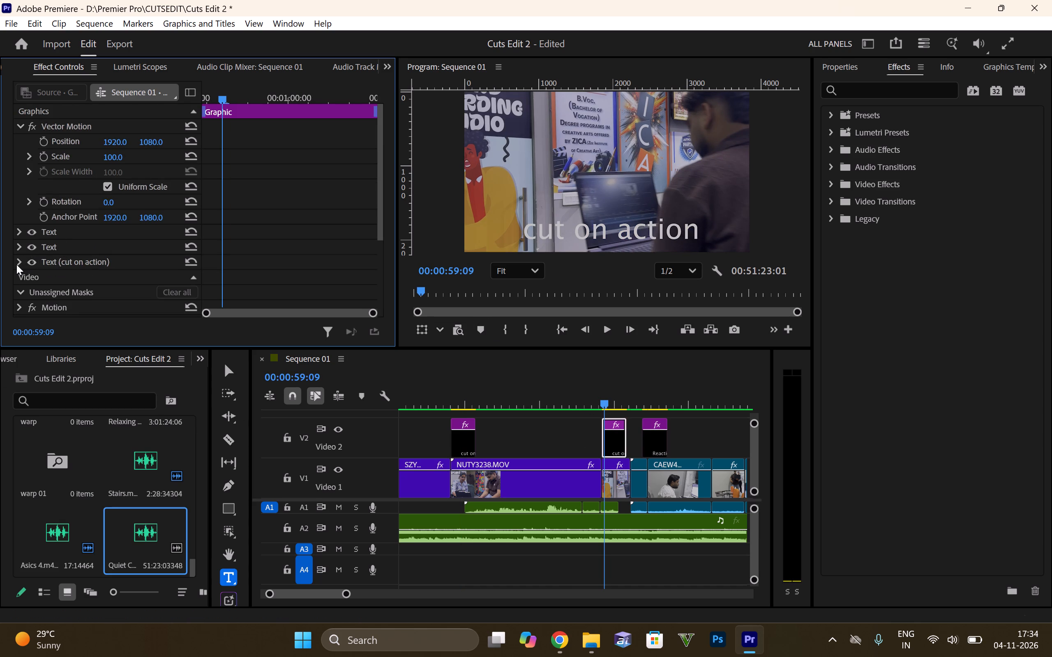
{"action": "scroll", "coordinate": [81, 237], "scroll_direction": "down", "scroll_amount": 5}
{"action": "scroll", "coordinate": [117, 226], "scroll_direction": "down", "scroll_amount": 3}
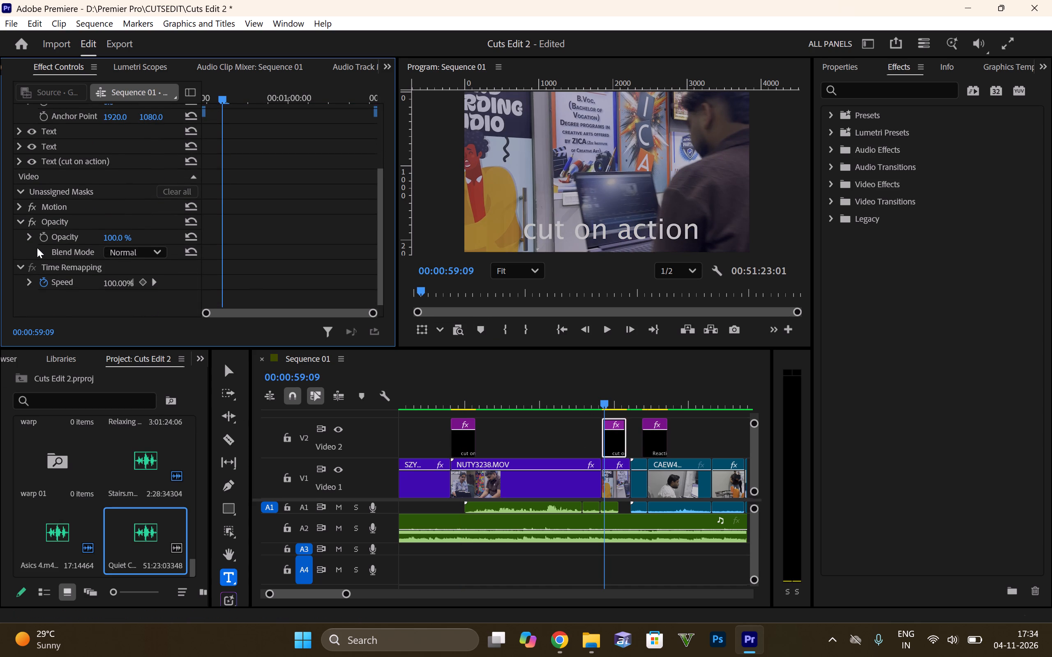
{"action": "scroll", "coordinate": [30, 170], "scroll_direction": "up", "scroll_amount": 3}
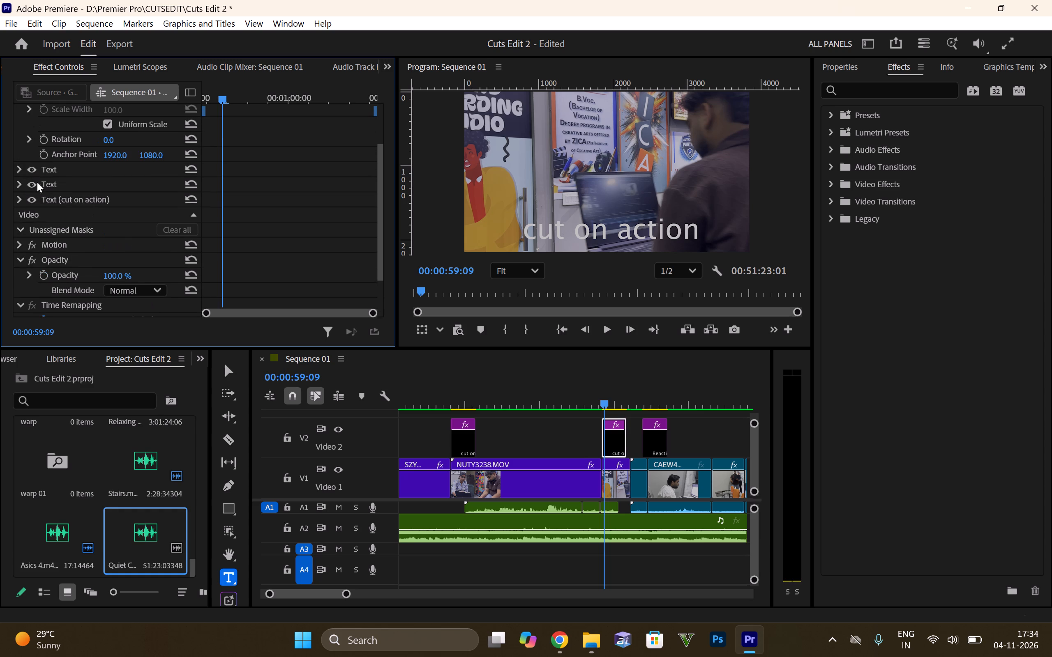
{"action": "left_click", "coordinate": [16, 194]}
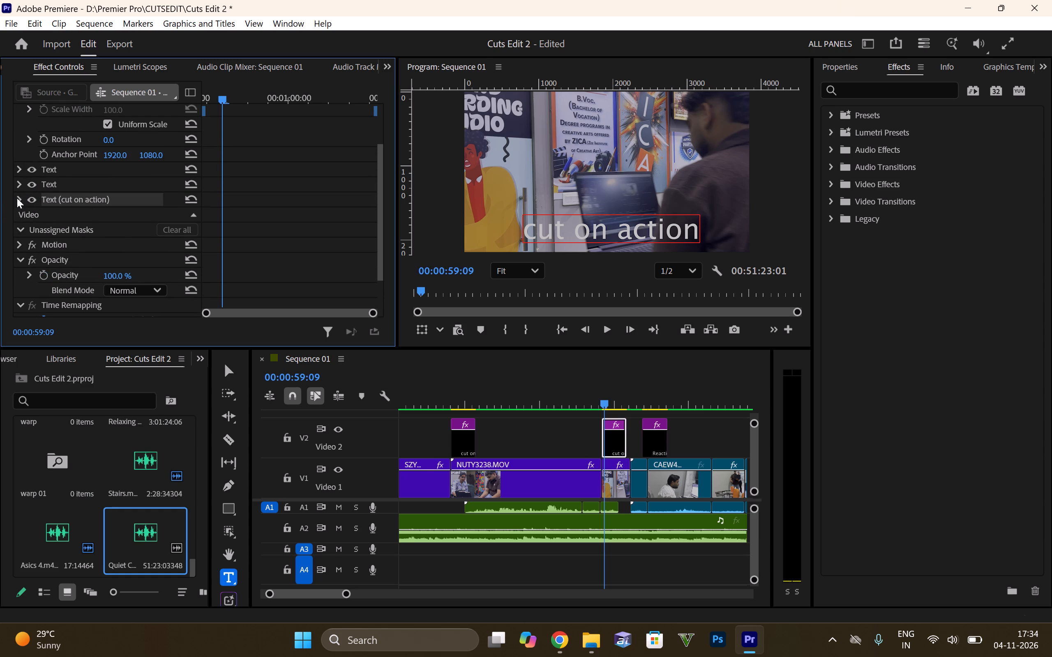
{"action": "left_click", "coordinate": [17, 198]}
{"action": "scroll", "coordinate": [115, 199], "scroll_direction": "down", "scroll_amount": 5}
{"action": "scroll", "coordinate": [176, 195], "scroll_direction": "down", "scroll_amount": 6}
{"action": "scroll", "coordinate": [155, 244], "scroll_direction": "down", "scroll_amount": 7}
{"action": "scroll", "coordinate": [84, 260], "scroll_direction": "down", "scroll_amount": 3}
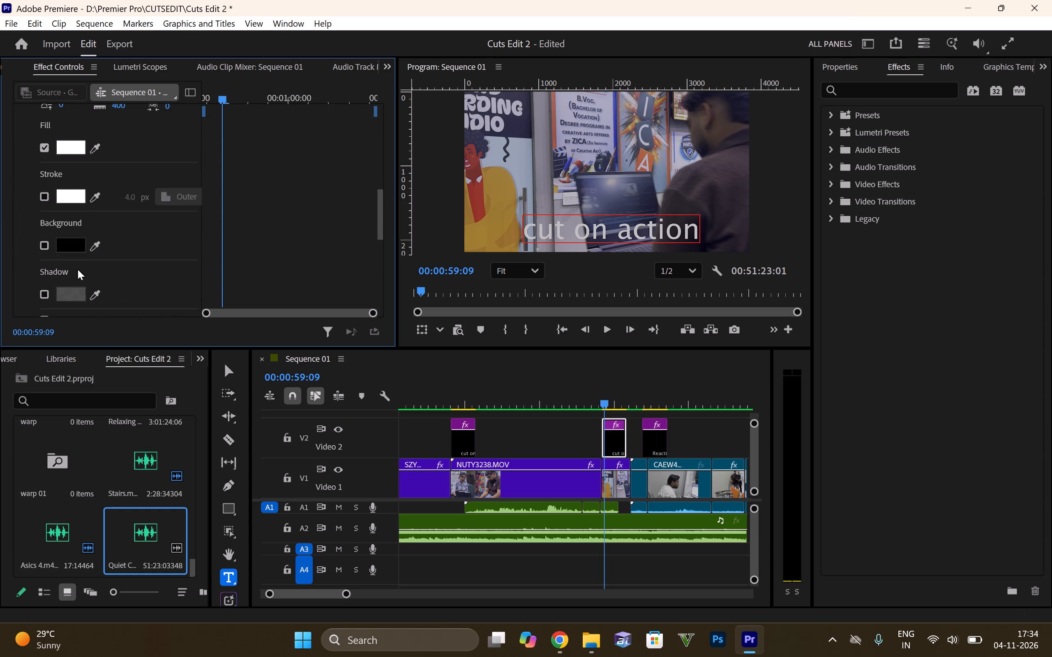
{"action": "scroll", "coordinate": [78, 269], "scroll_direction": "down", "scroll_amount": 1}
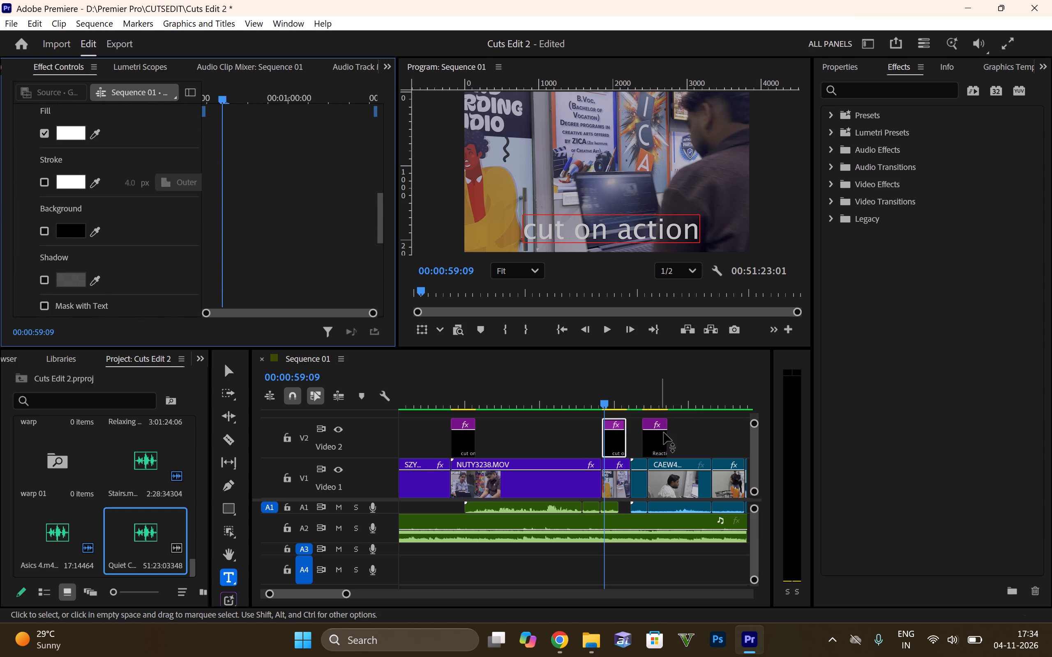
{"action": "left_click", "coordinate": [658, 436]}
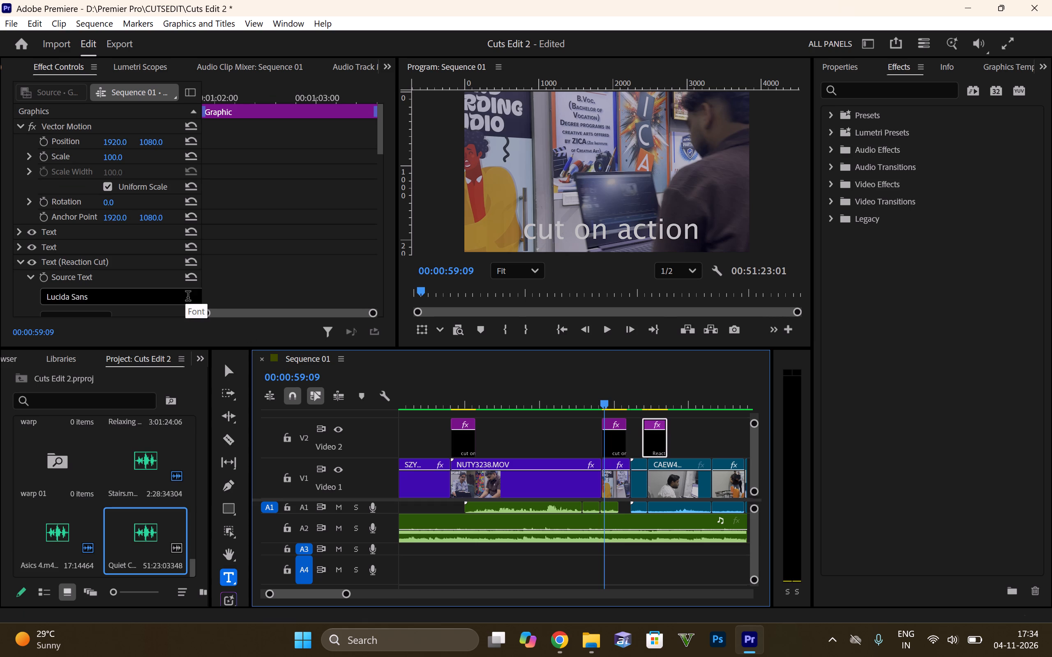
{"action": "left_click_drag", "start_coordinate": [646, 399], "coordinate": [655, 404]}
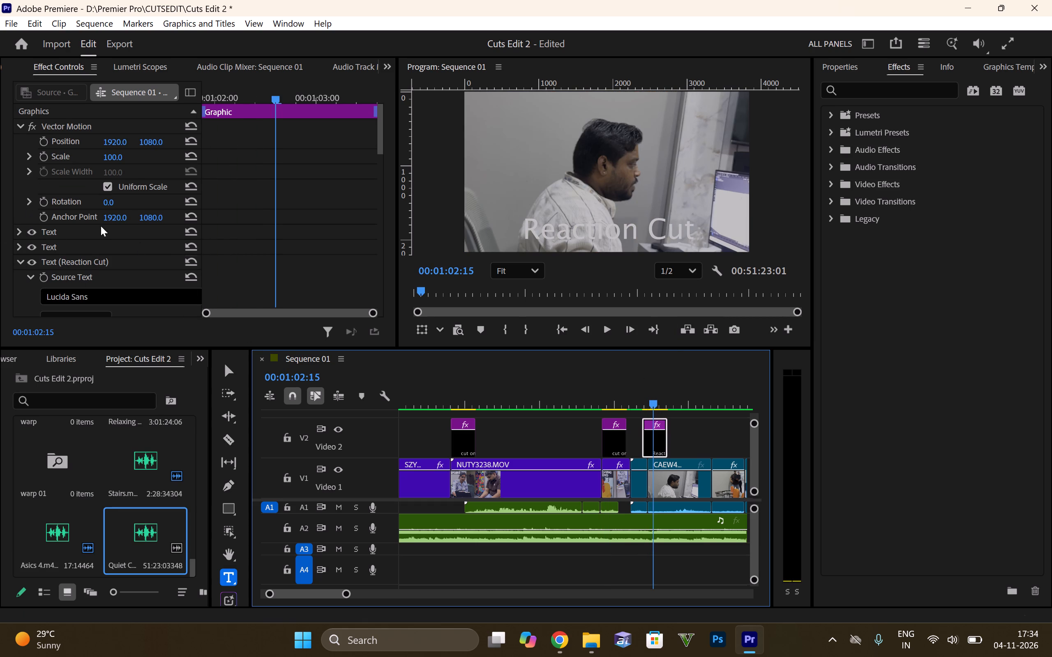
Turn off the background of the Text (J Cut) layer in the V2 title graphic at 00:01:17:09.
{"action": "left_click_drag", "start_coordinate": [651, 398], "coordinate": [771, 388]}
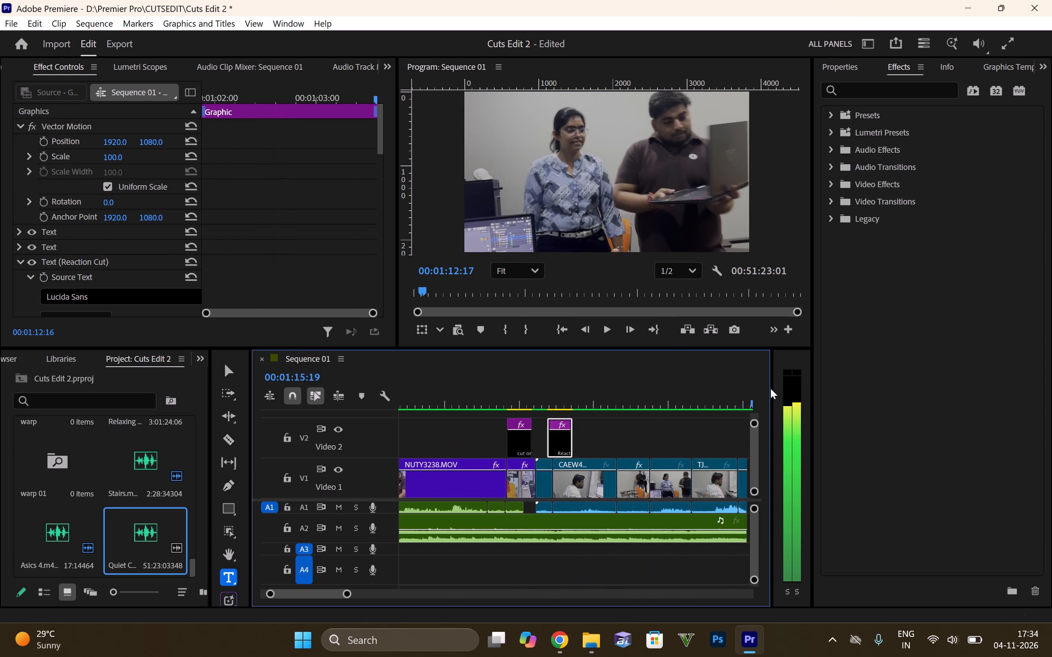
{"action": "left_click_drag", "start_coordinate": [771, 388], "coordinate": [572, 409]}
{"action": "left_click", "coordinate": [564, 444]}
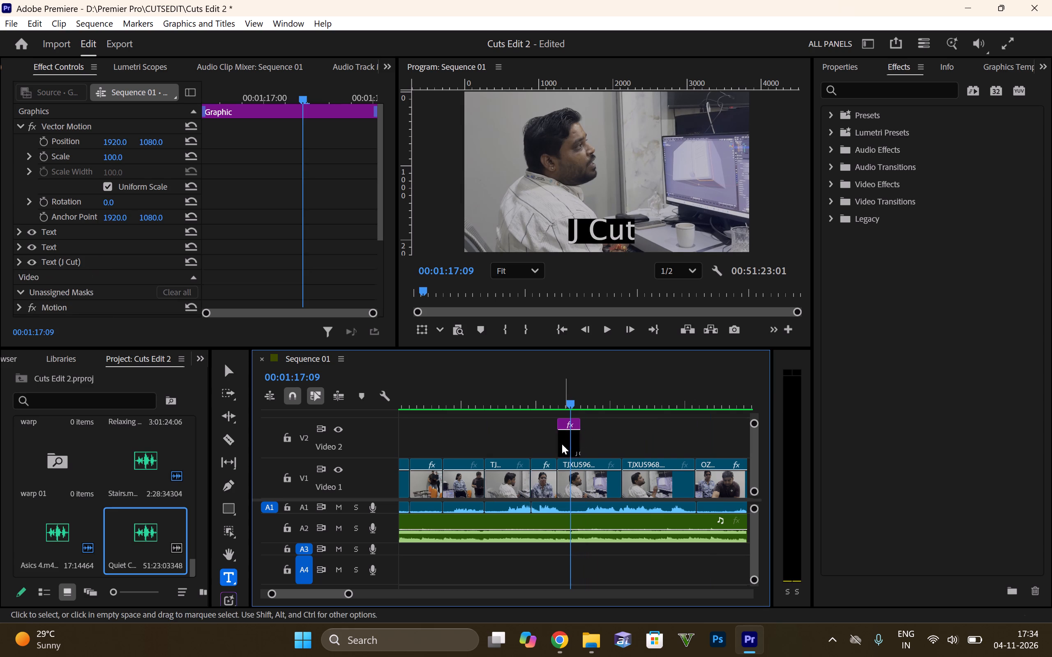
{"action": "scroll", "coordinate": [60, 244], "scroll_direction": "down", "scroll_amount": 4}
{"action": "scroll", "coordinate": [27, 230], "scroll_direction": "down", "scroll_amount": 6}
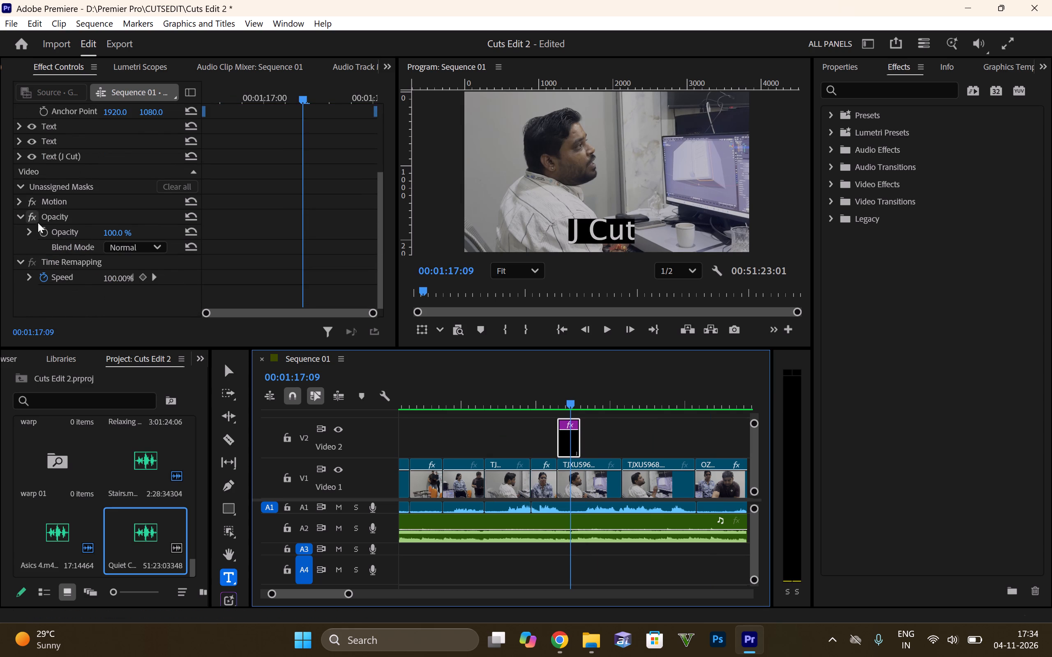
{"action": "scroll", "coordinate": [30, 246], "scroll_direction": "up", "scroll_amount": 6}
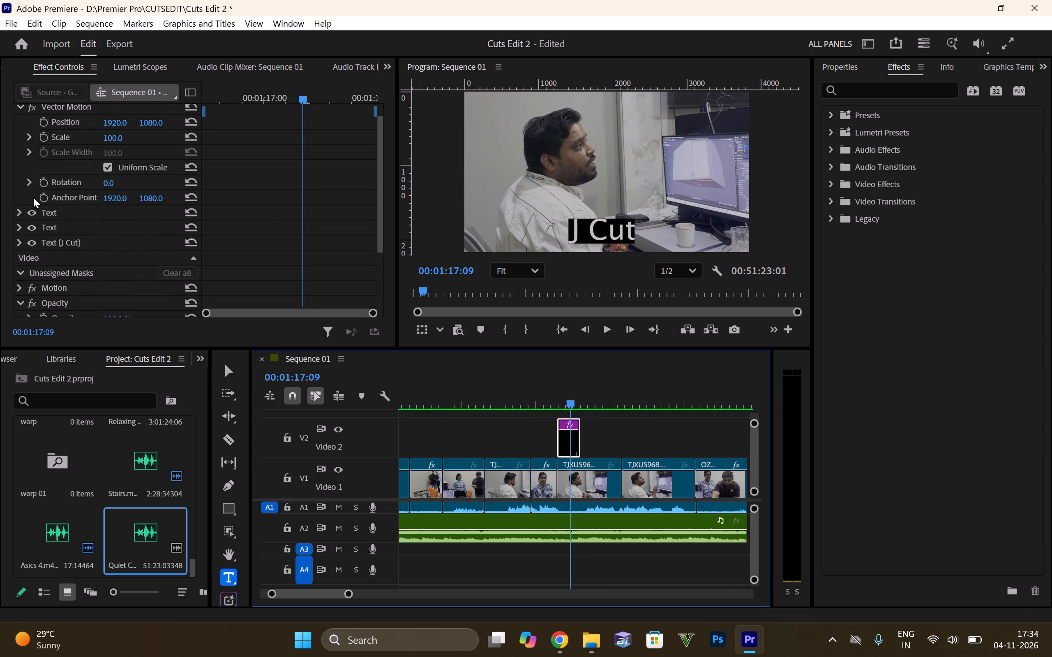
{"action": "left_click", "coordinate": [18, 240]}
{"action": "scroll", "coordinate": [131, 239], "scroll_direction": "down", "scroll_amount": 5}
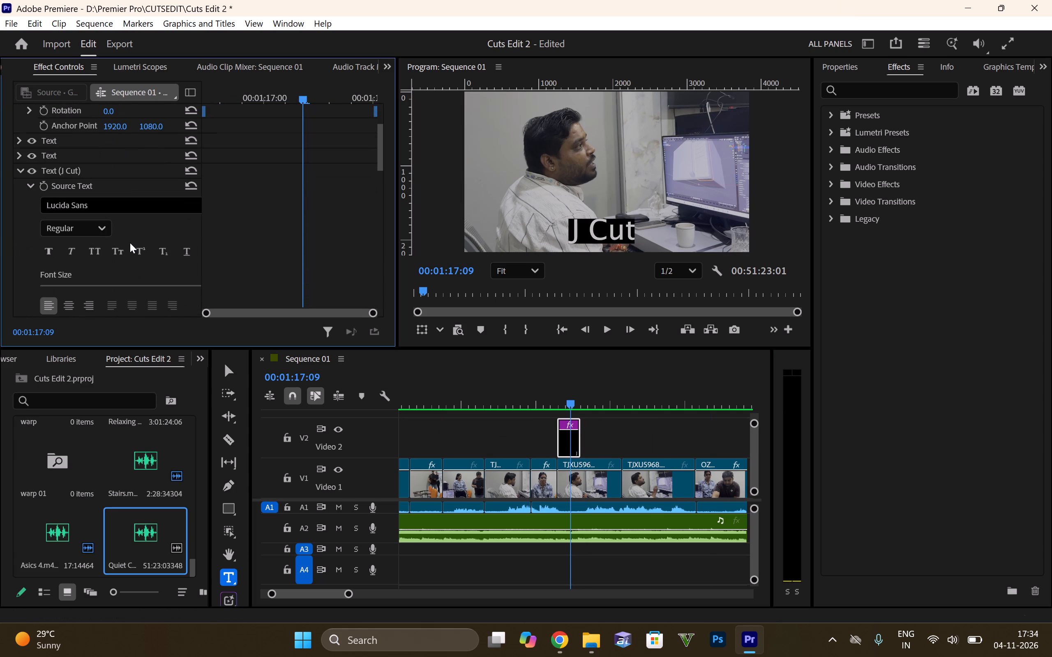
{"action": "scroll", "coordinate": [182, 207], "scroll_direction": "down", "scroll_amount": 7}
{"action": "key", "text": "ctrl+z"}
{"action": "scroll", "coordinate": [134, 219], "scroll_direction": "down", "scroll_amount": 6}
{"action": "scroll", "coordinate": [153, 180], "scroll_direction": "down", "scroll_amount": 5}
{"action": "scroll", "coordinate": [111, 244], "scroll_direction": "down", "scroll_amount": 5}
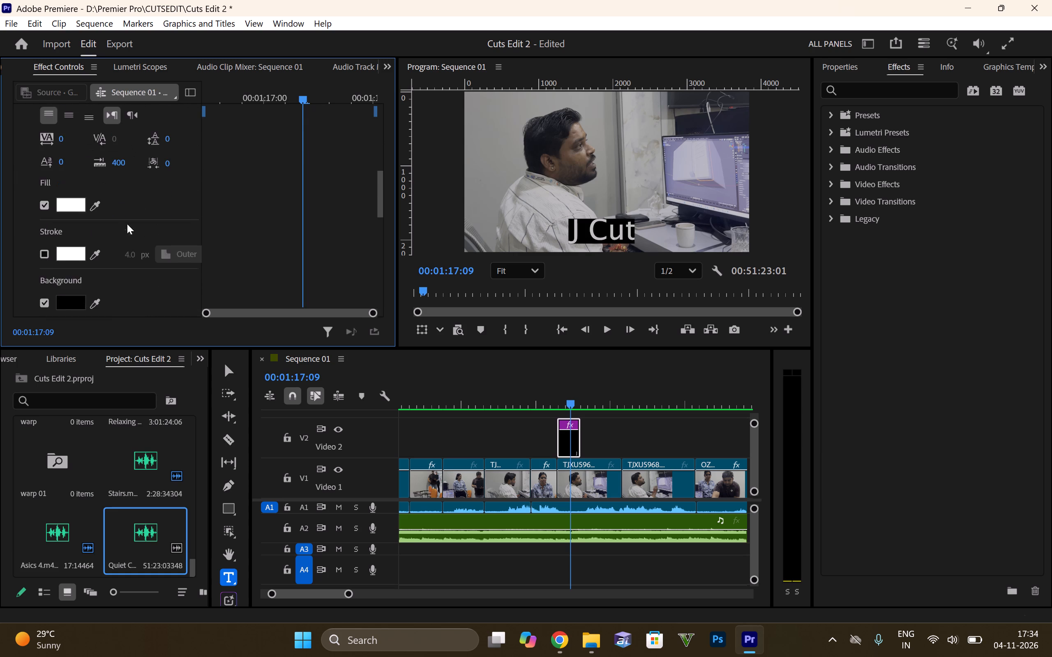
{"action": "scroll", "coordinate": [129, 217], "scroll_direction": "down", "scroll_amount": 6}
{"action": "scroll", "coordinate": [40, 209], "scroll_direction": "down", "scroll_amount": 5}
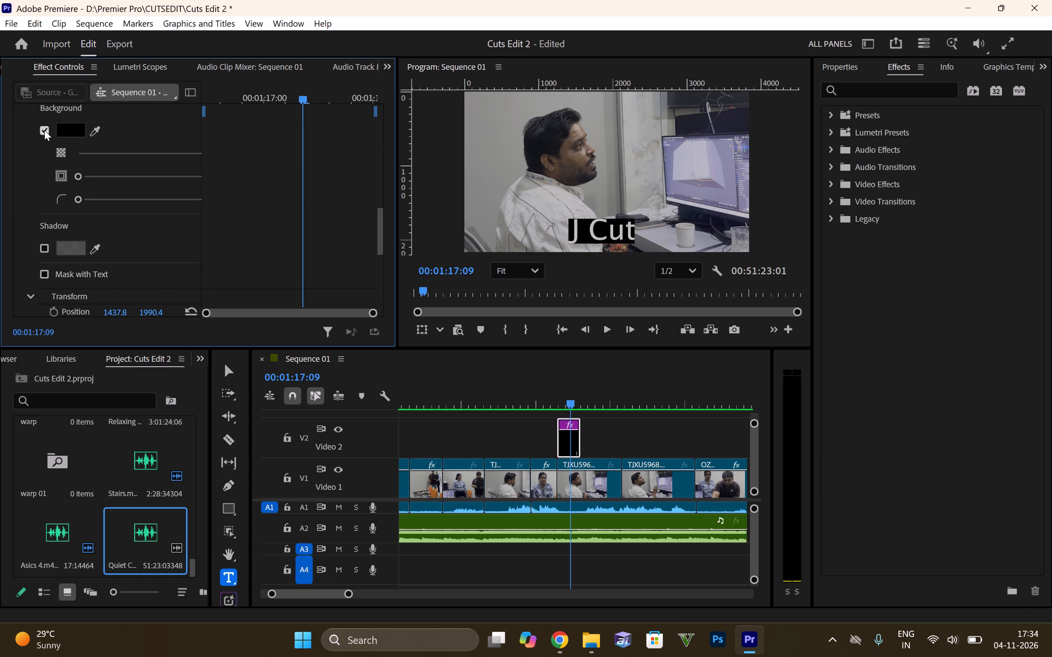
{"action": "left_click", "coordinate": [44, 130]}
Review the edited sequence from 00:00:00:00 onward and play back the insert cut title section from 00:00:31:17.
{"action": "scroll", "coordinate": [604, 397], "scroll_direction": "down", "scroll_amount": 12}
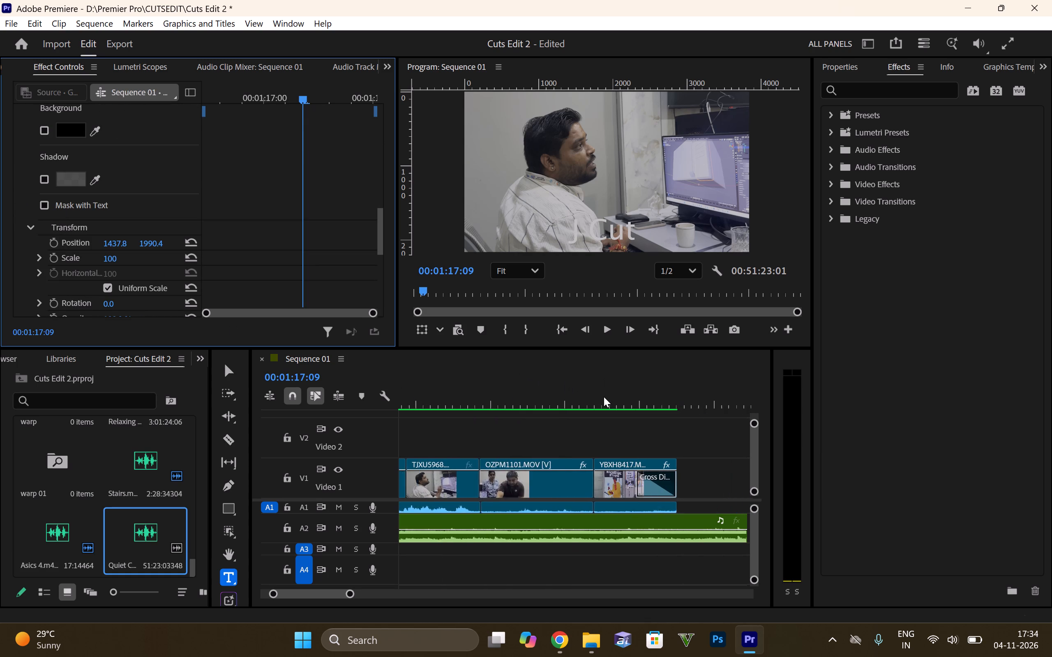
{"action": "scroll", "coordinate": [604, 397], "scroll_direction": "down", "scroll_amount": 5}
{"action": "left_click_drag", "start_coordinate": [486, 404], "coordinate": [0, 417]}
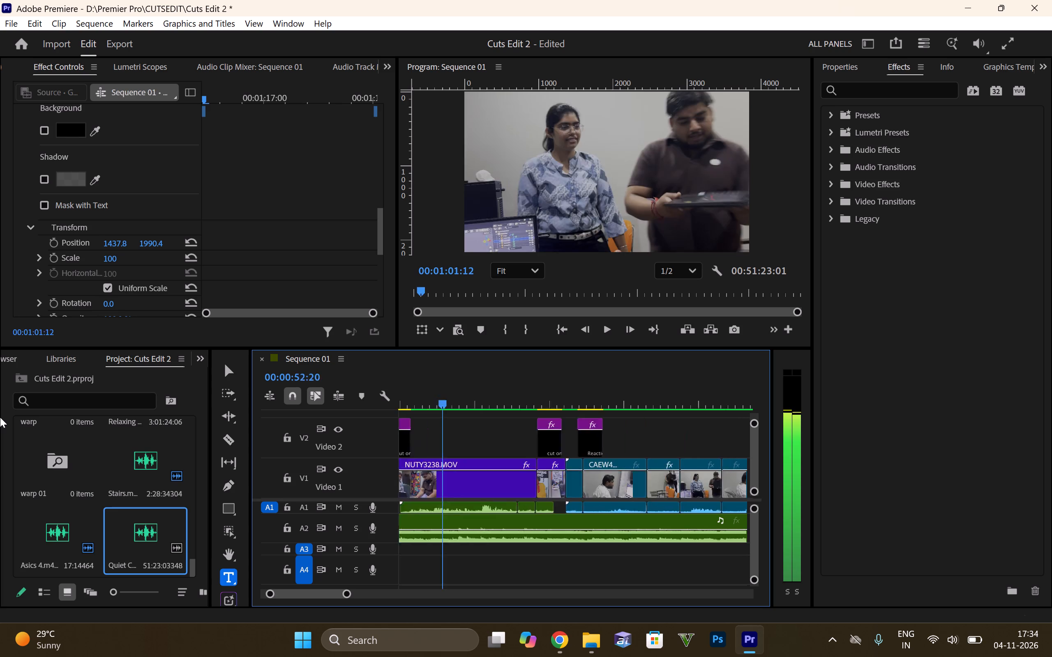
{"action": "left_click_drag", "start_coordinate": [0, 417], "coordinate": [0, 416]}
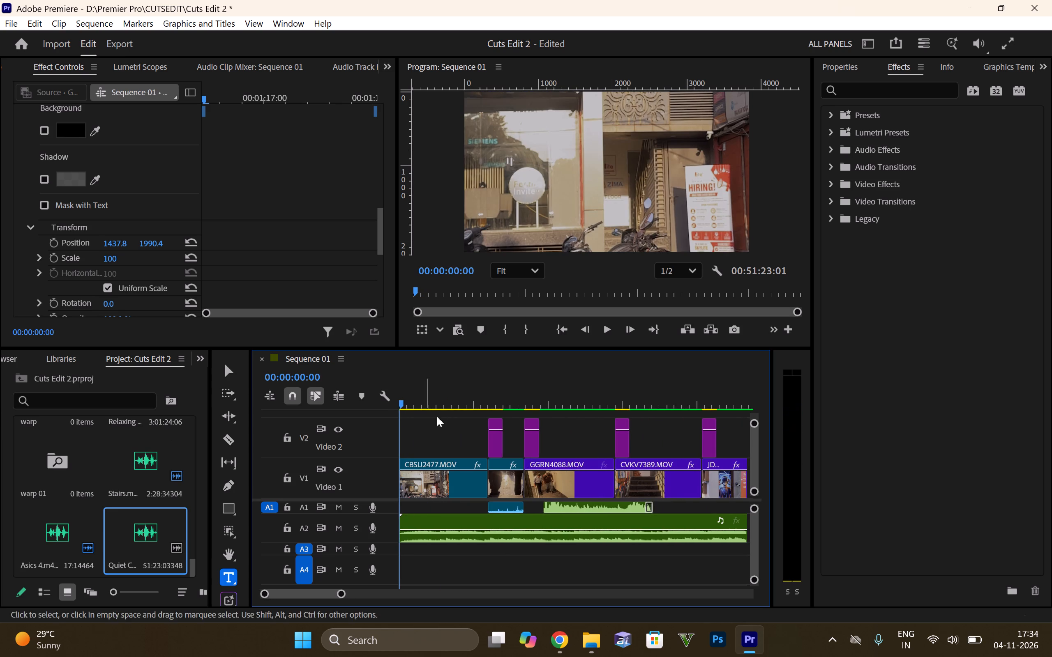
{"action": "scroll", "coordinate": [456, 360], "scroll_direction": "down", "scroll_amount": 12, "text": "alt"}
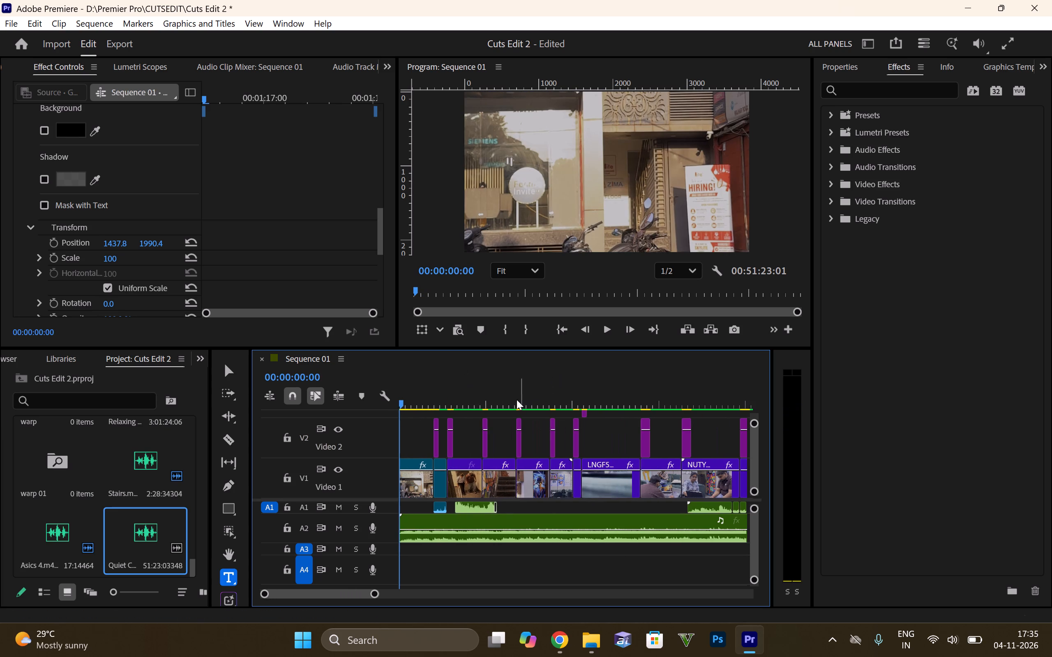
{"action": "left_click", "coordinate": [508, 400]}
{"action": "scroll", "coordinate": [517, 411], "scroll_direction": "up", "scroll_amount": 8, "text": "alt"}
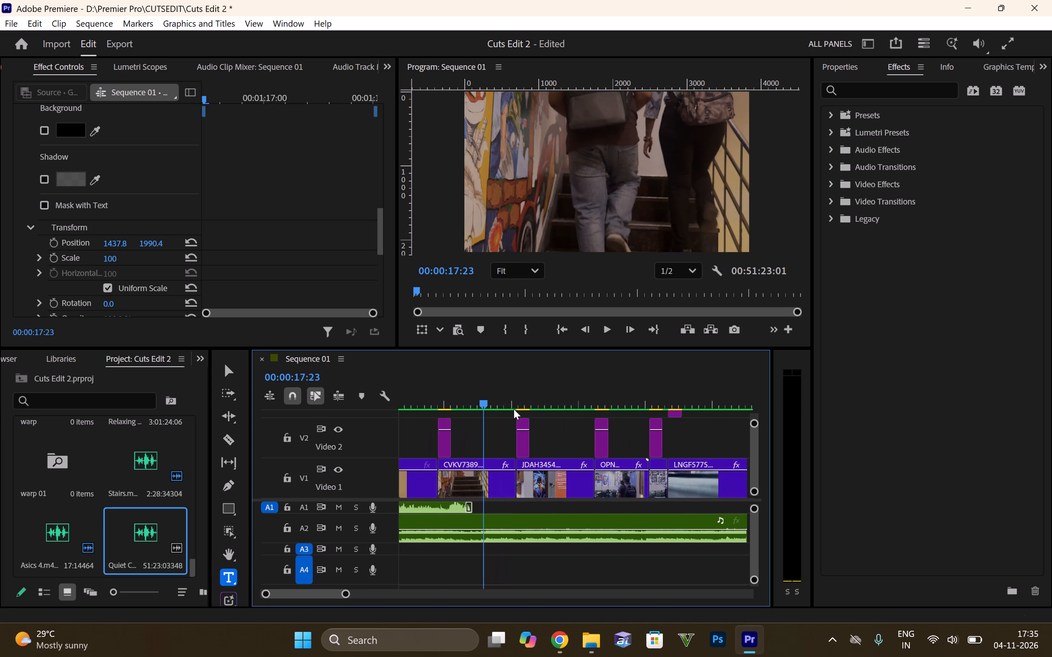
{"action": "left_click_drag", "start_coordinate": [514, 409], "coordinate": [704, 404]}
{"action": "left_click_drag", "start_coordinate": [635, 402], "coordinate": [701, 407]}
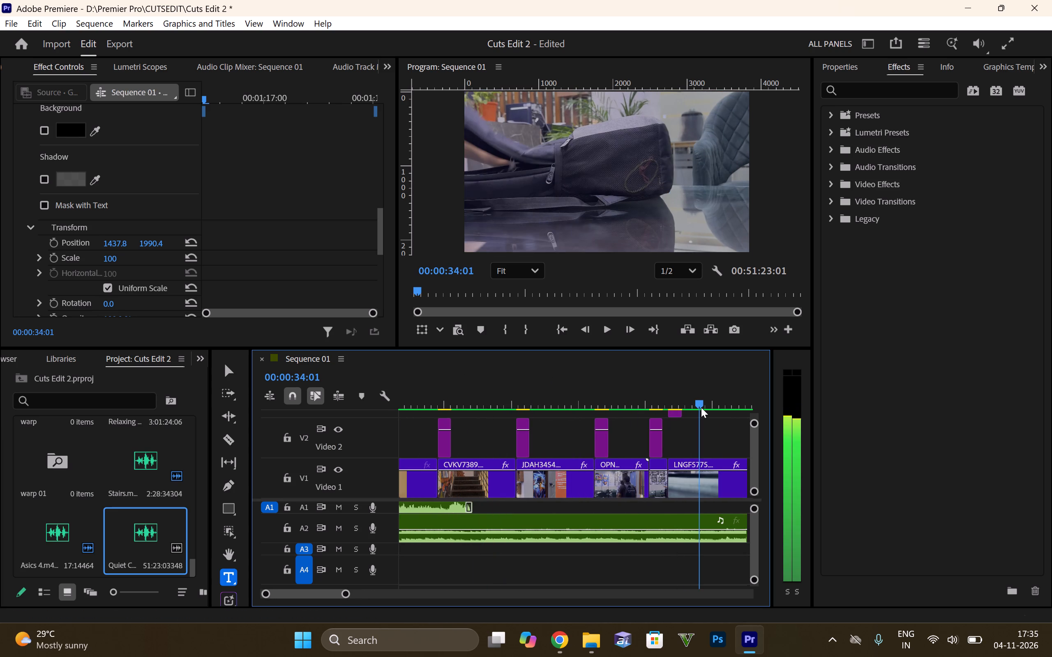
{"action": "left_click_drag", "start_coordinate": [701, 407], "coordinate": [670, 404]}
{"action": "scroll", "coordinate": [676, 470], "scroll_direction": "up", "scroll_amount": 19, "text": "alt"}
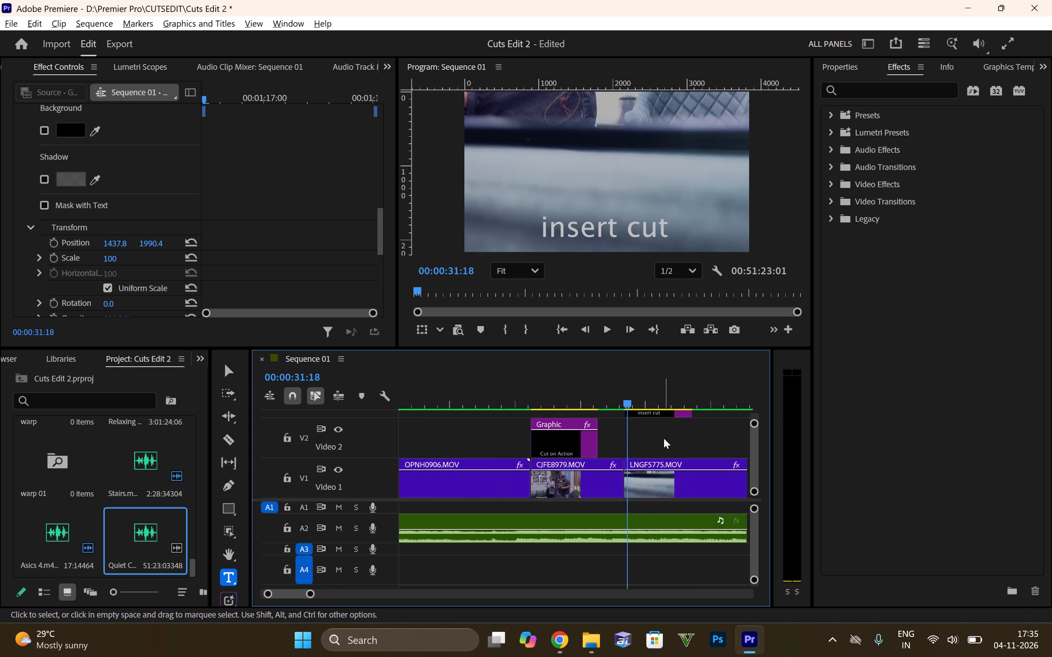
{"action": "scroll", "coordinate": [664, 438], "scroll_direction": "up", "scroll_amount": 3, "text": "alt"}
{"action": "left_click_drag", "start_coordinate": [586, 406], "coordinate": [580, 400]}
{"action": "key", "text": "space"}
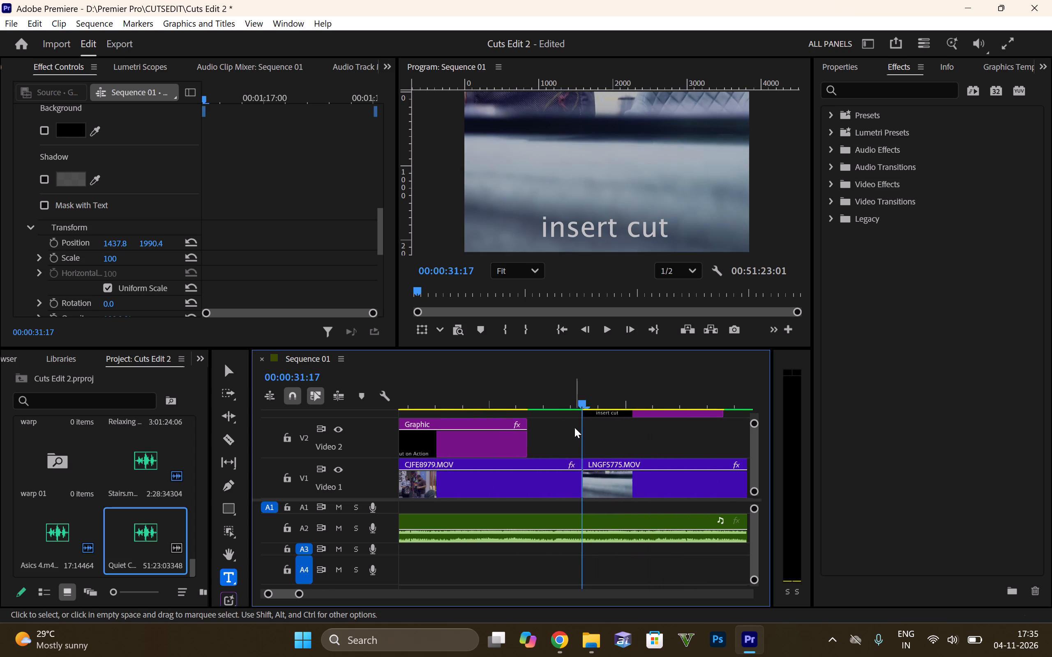
{"action": "key", "text": "space"}
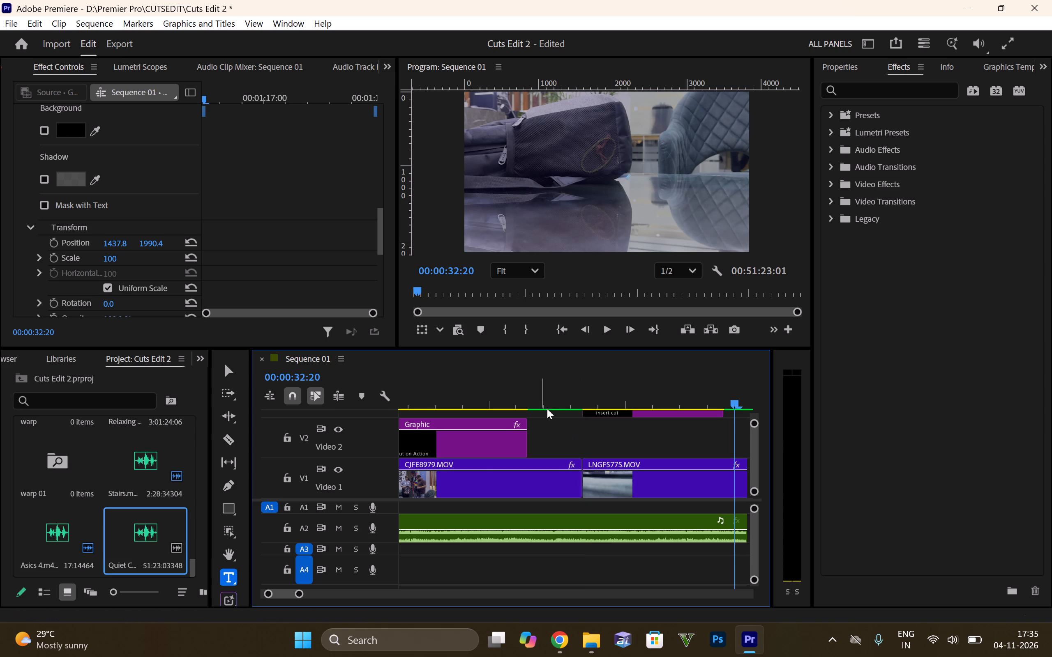
Split the LNGF5775.MOV clip on V1 at 00:00:33:21, after the insert cut title ends.
{"action": "scroll", "coordinate": [591, 412], "scroll_direction": "down", "scroll_amount": 19, "text": "alt"}
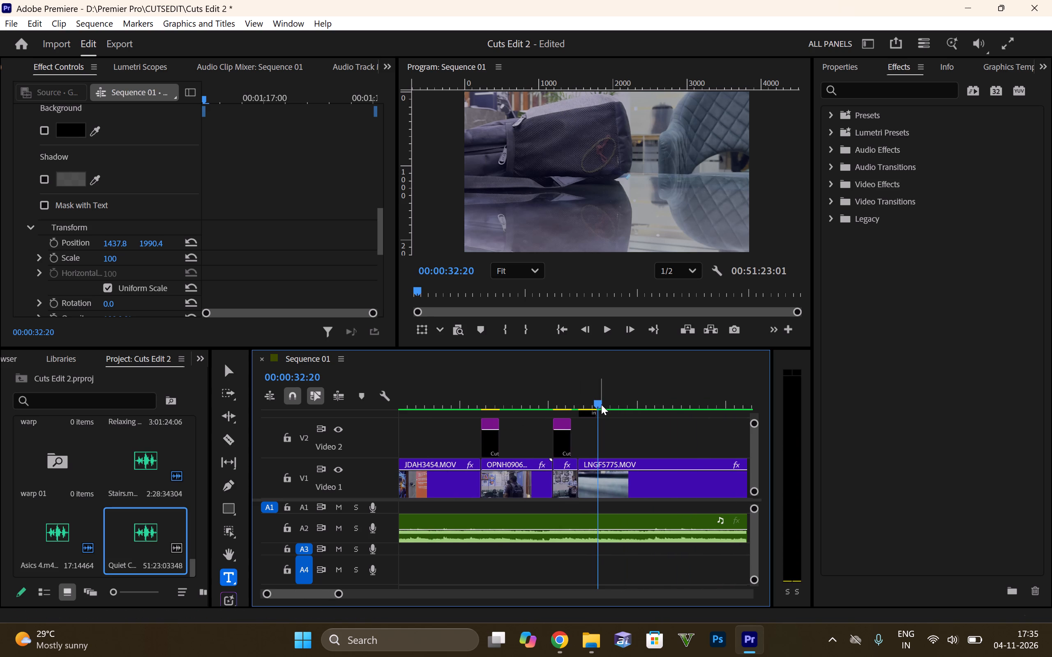
{"action": "left_click_drag", "start_coordinate": [596, 403], "coordinate": [576, 407]}
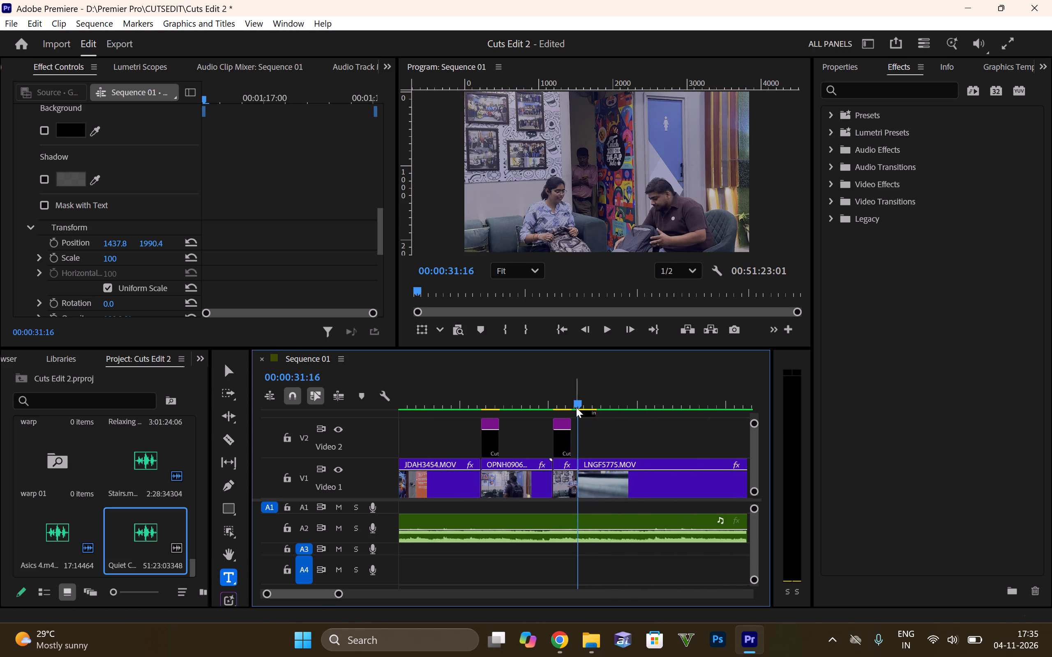
{"action": "key", "text": "shift+Right"}
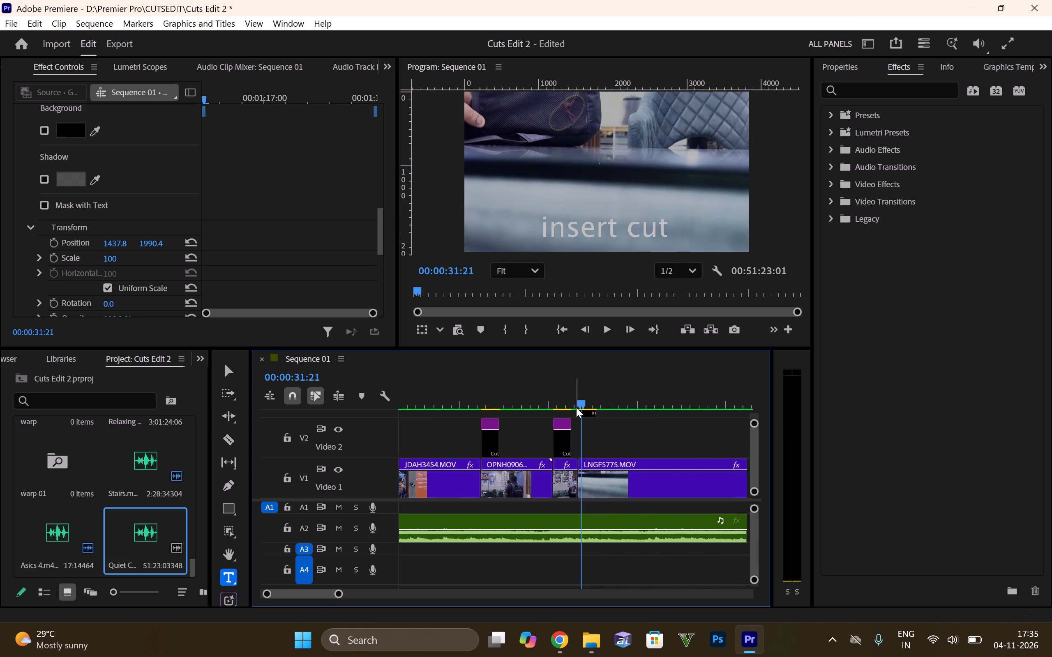
{"action": "key", "text": "shift+Right"}
{"action": "key", "text": "shift+Right"}
{"action": "key", "text": "shift+Right"}
{"action": "key", "text": "shift+Right"}
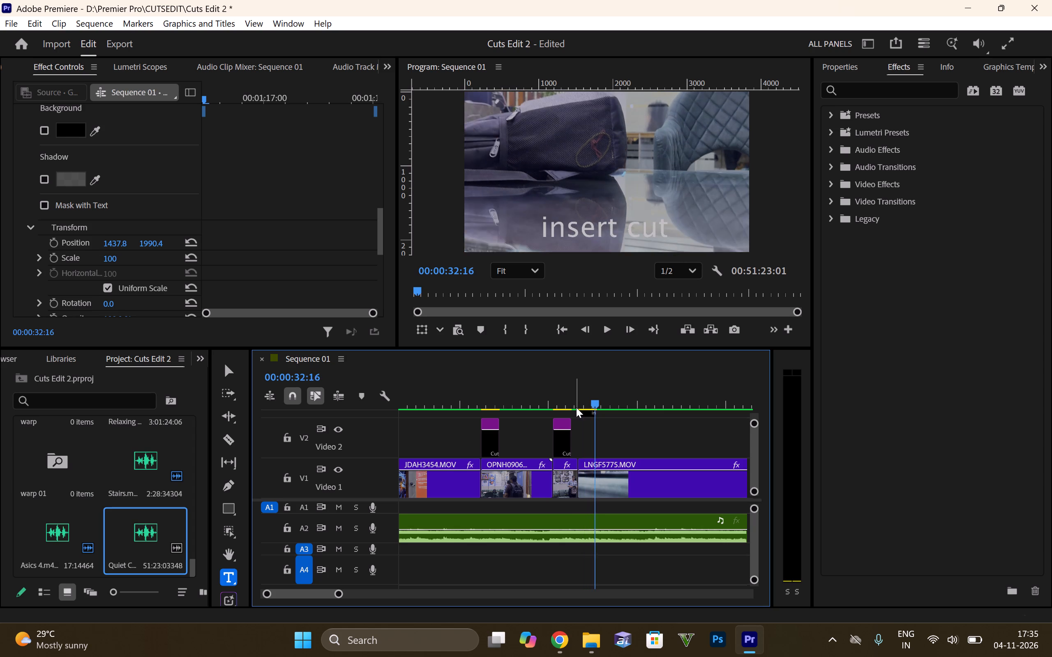
{"action": "key", "text": "shift+Right"}
{"action": "key", "text": "shift+Right"}
{"action": "key", "text": "shift+Right"}
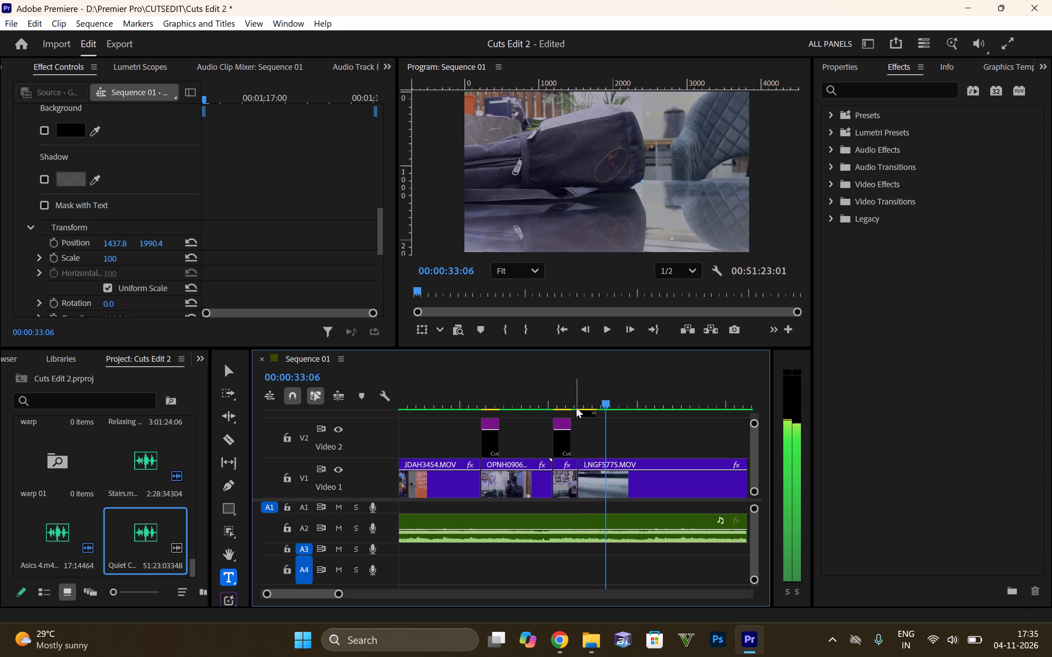
{"action": "key", "text": "shift+Right"}
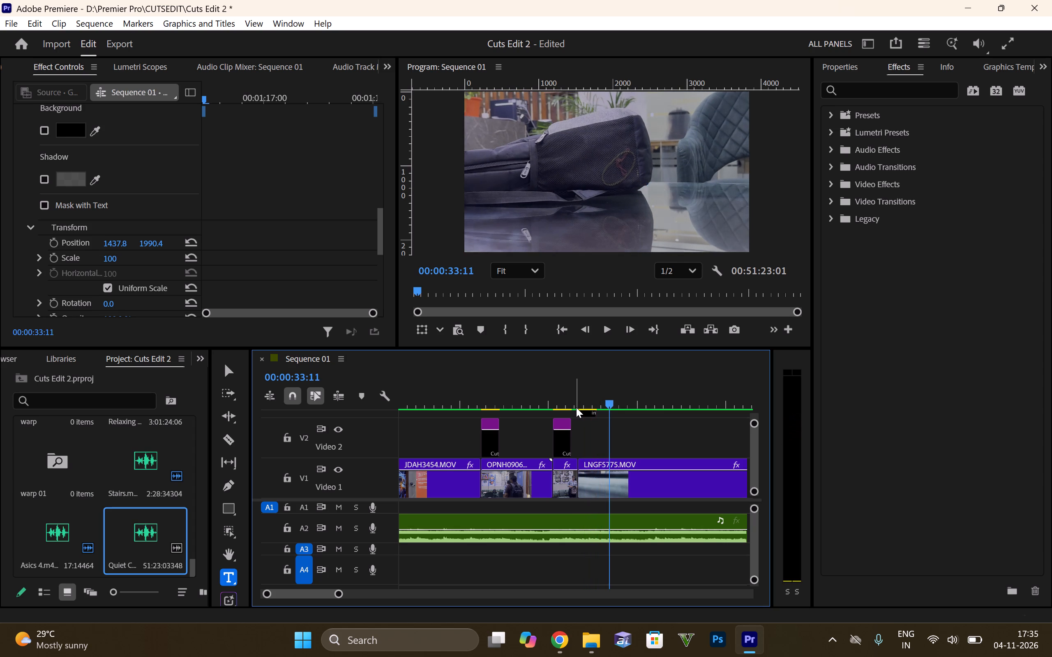
{"action": "key", "text": "shift+Right"}
{"action": "key", "text": "shift+Right"}
{"action": "key", "text": "shift+Right"}
{"action": "key", "text": "shift+Left"}
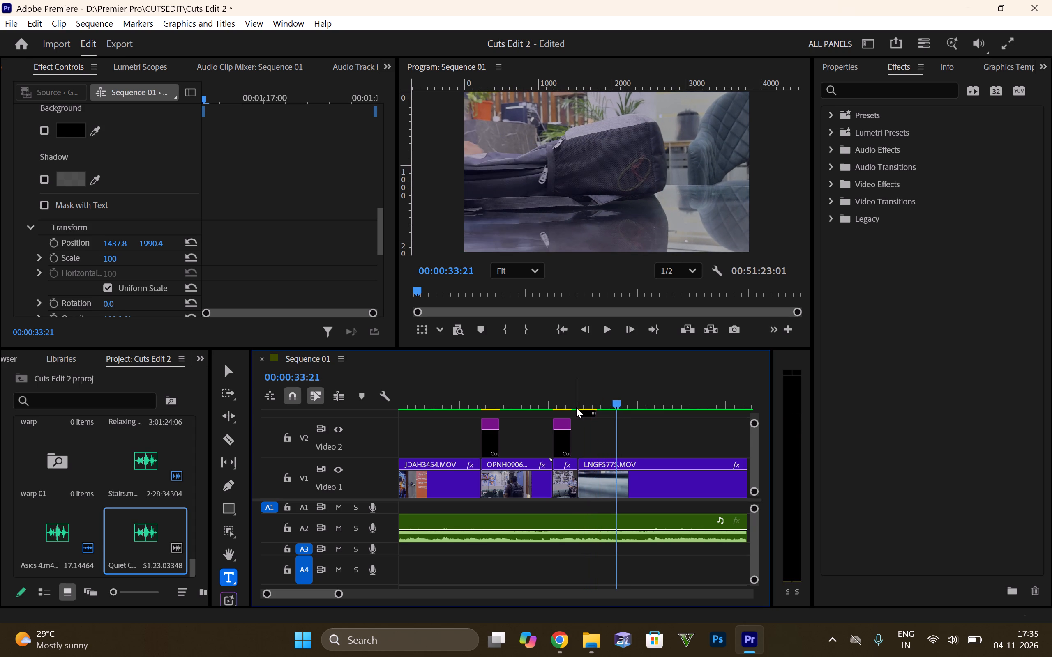
{"action": "key", "text": "ctrl+k"}
{"action": "left_click", "coordinate": [630, 470]}
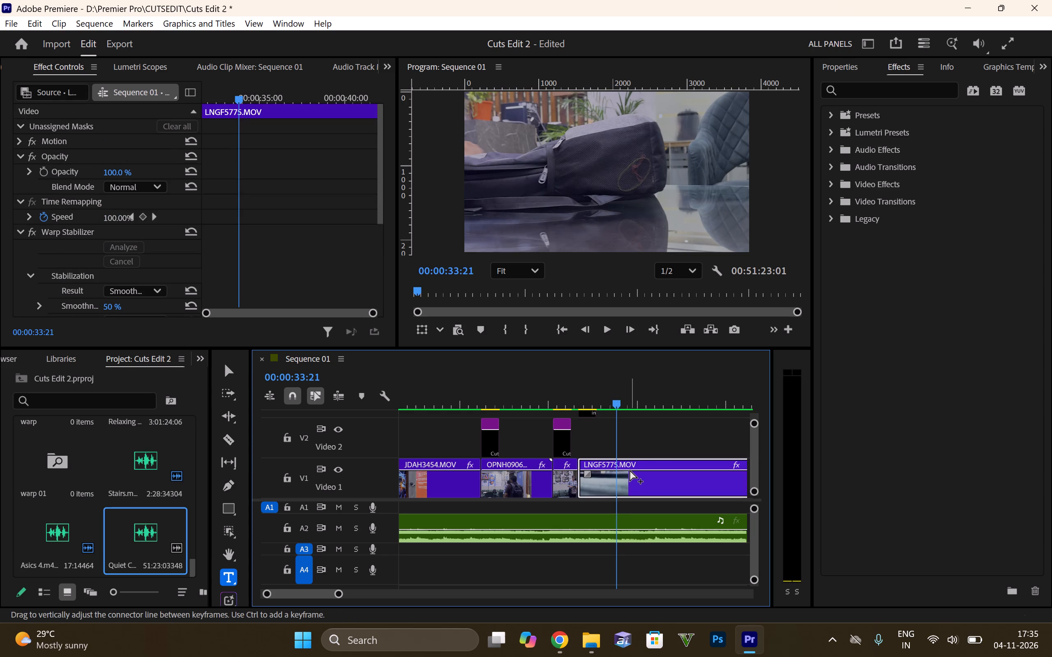
{"action": "key", "text": "ctrl+k"}
Split the remaining LNGF5775.MOV clip on V1 at 00:00:36:11, where the hand rests on the bag.
{"action": "key", "text": "shift+Right"}
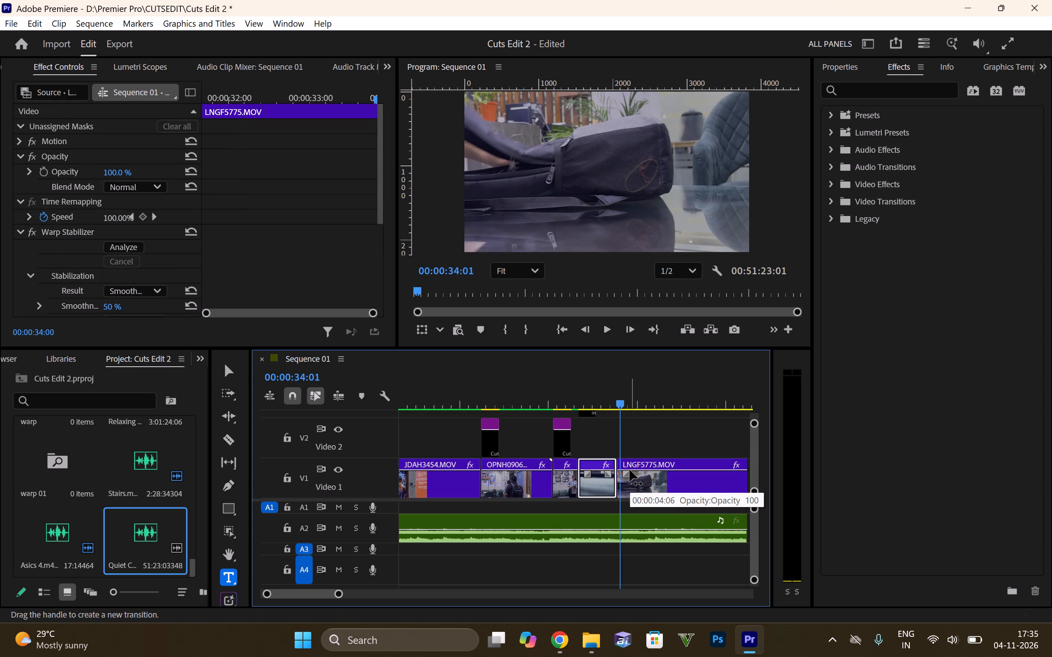
{"action": "key", "text": "shift+Right"}
{"action": "key", "text": "shift+Right"}
{"action": "key", "text": "shift+Right"}
{"action": "key", "text": "shift+Right"}
{"action": "key", "text": "shift+Right"}
{"action": "key", "text": "shift+Right"}
{"action": "key", "text": "shift+Right"}
{"action": "key", "text": "shift+Right"}
{"action": "key", "text": "shift+Right"}
{"action": "key", "text": "shift+Right"}
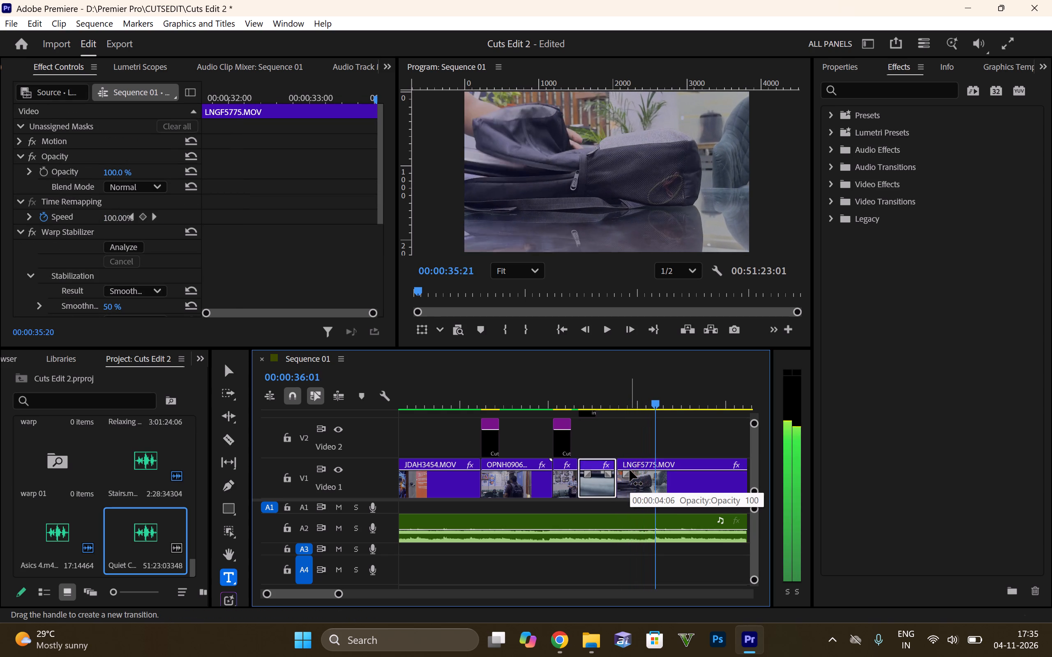
{"action": "key", "text": "shift+Right"}
{"action": "key", "text": "shift+Right"}
{"action": "key", "text": "shift+Right"}
{"action": "key", "text": "shift+Left"}
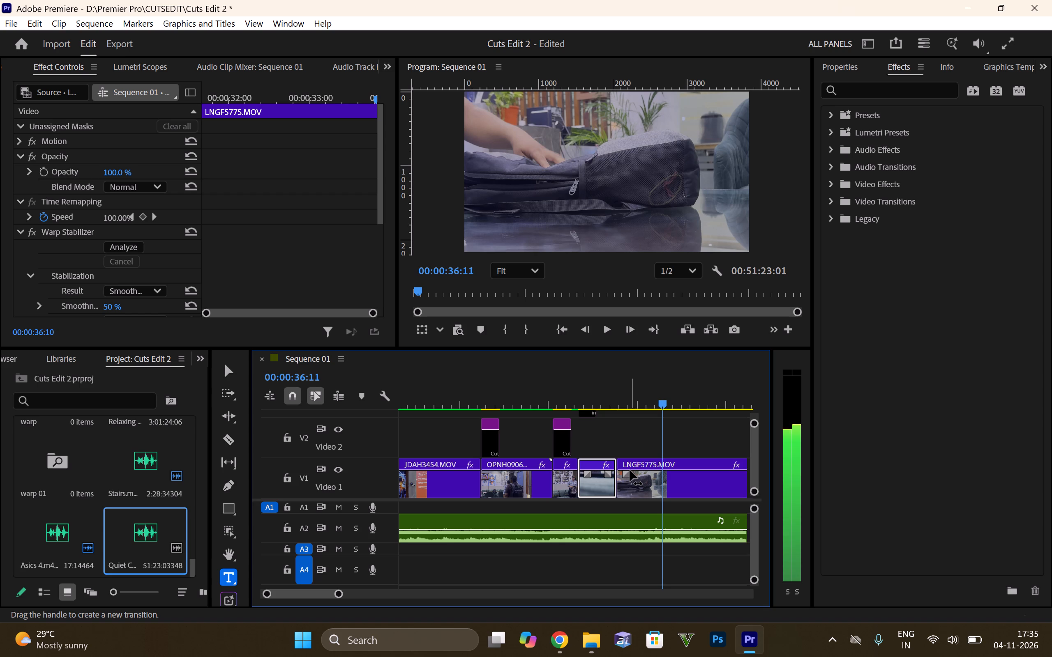
{"action": "left_click", "coordinate": [654, 479]}
{"action": "key", "text": "shift+k"}
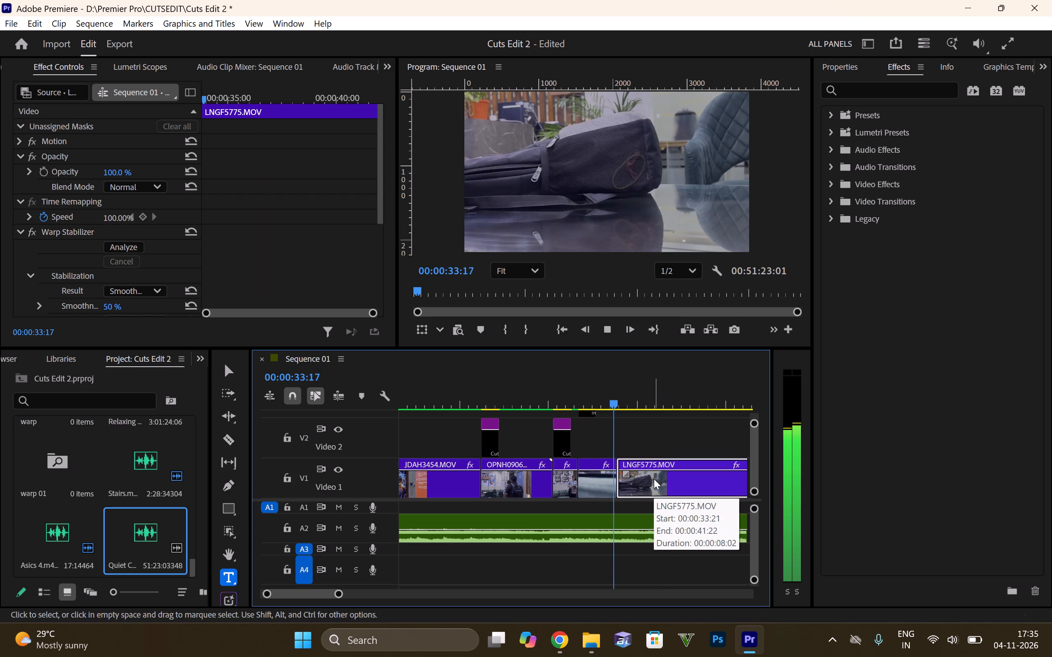
{"action": "key", "text": "space"}
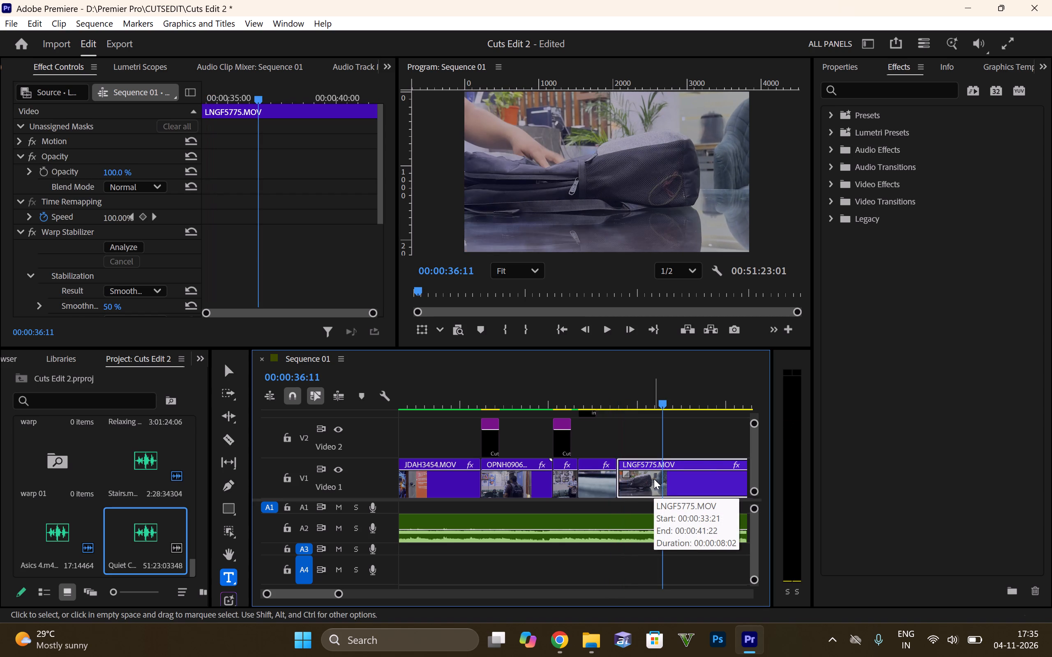
{"action": "key", "text": "ctrl+k"}
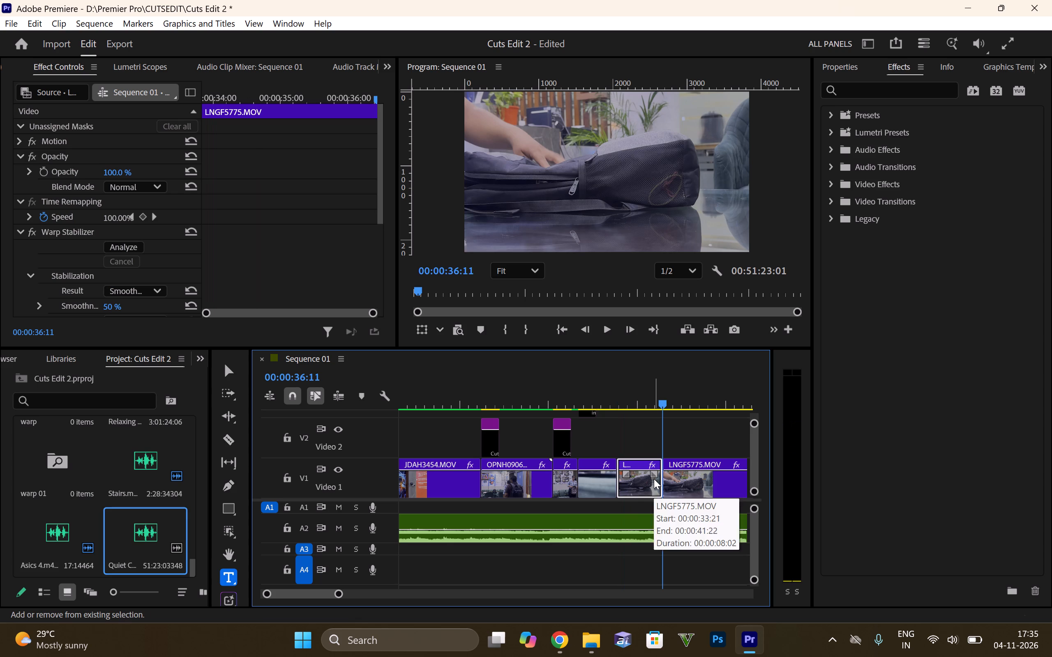
Split the last LNGF5775.MOV piece on V1 at 00:00:38:21, as the laptop comes out of the bag.
{"action": "key", "text": "shift+Right"}
{"action": "key", "text": "shift+Right"}
{"action": "key", "text": "shift+Right"}
{"action": "key", "text": "shift+Right"}
{"action": "key", "text": "shift+Right"}
{"action": "key", "text": "shift+Right"}
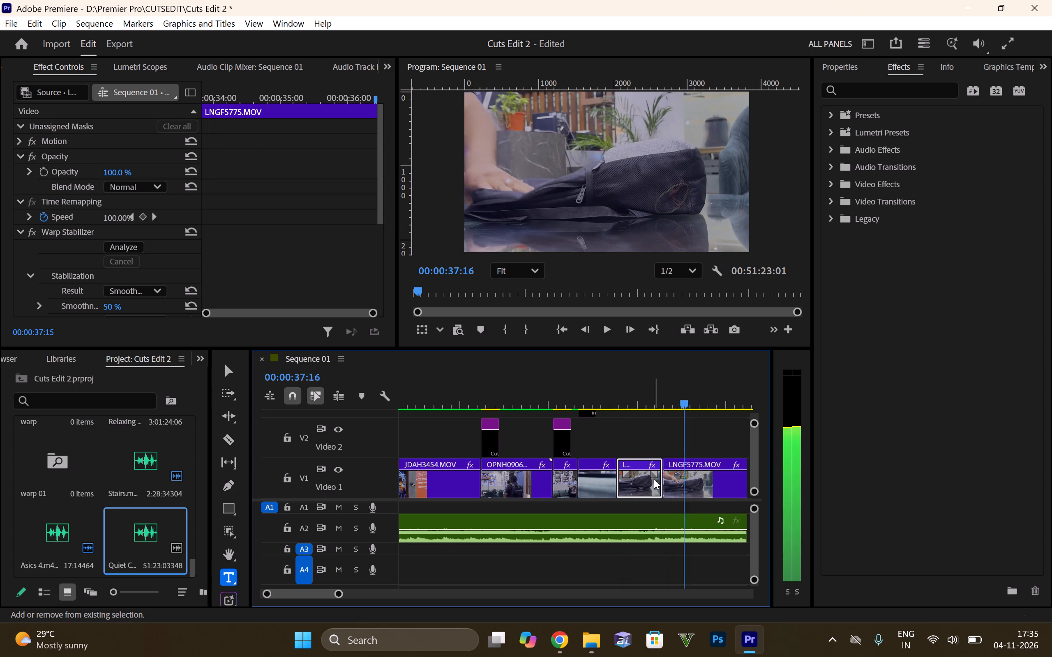
{"action": "key", "text": "shift+Right"}
{"action": "key", "text": "shift+Right"}
{"action": "key", "text": "shift+Right"}
{"action": "key", "text": "shift+Right"}
{"action": "key", "text": "shift+Right"}
{"action": "key", "text": "shift+Right"}
{"action": "key", "text": "shift+Right"}
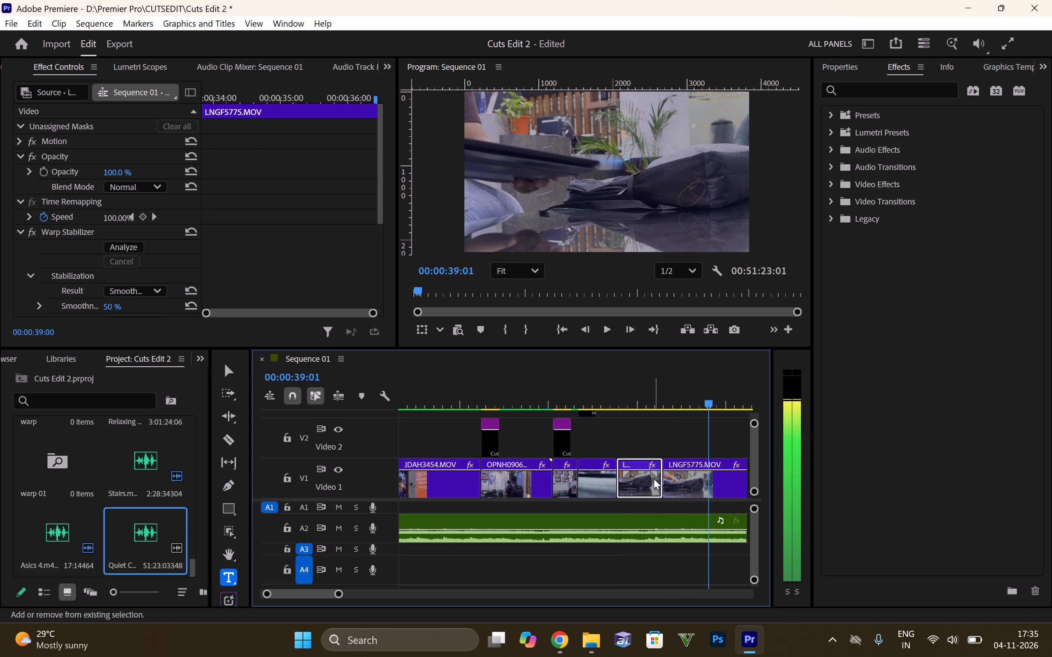
{"action": "key", "text": "shift+Left"}
{"action": "key", "text": "shift+Left"}
{"action": "key", "text": "shift+Right"}
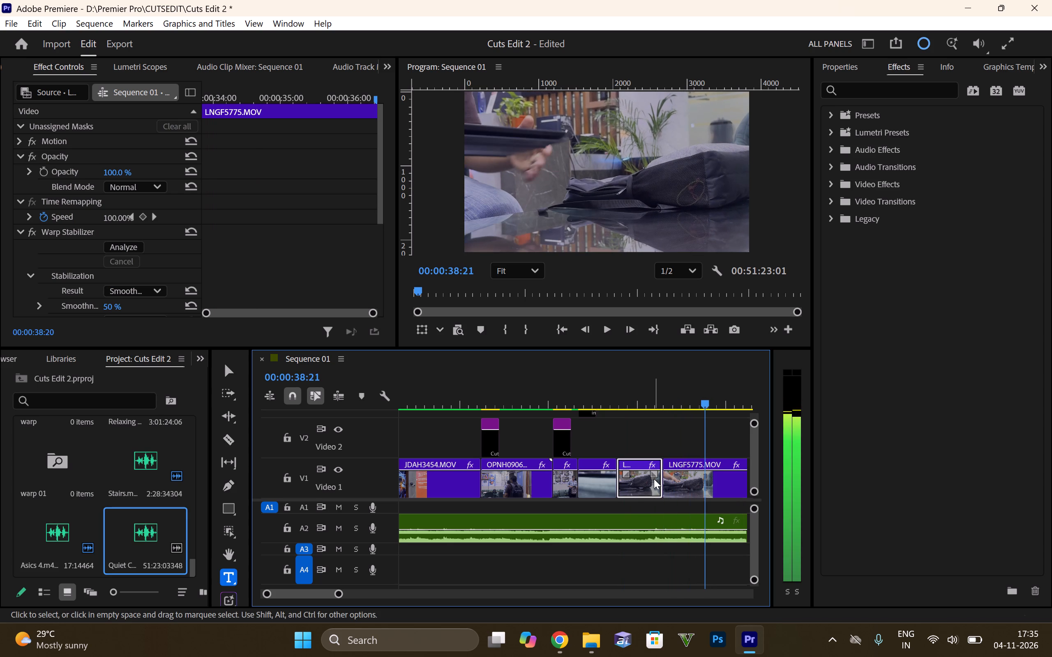
{"action": "left_click", "coordinate": [681, 492]}
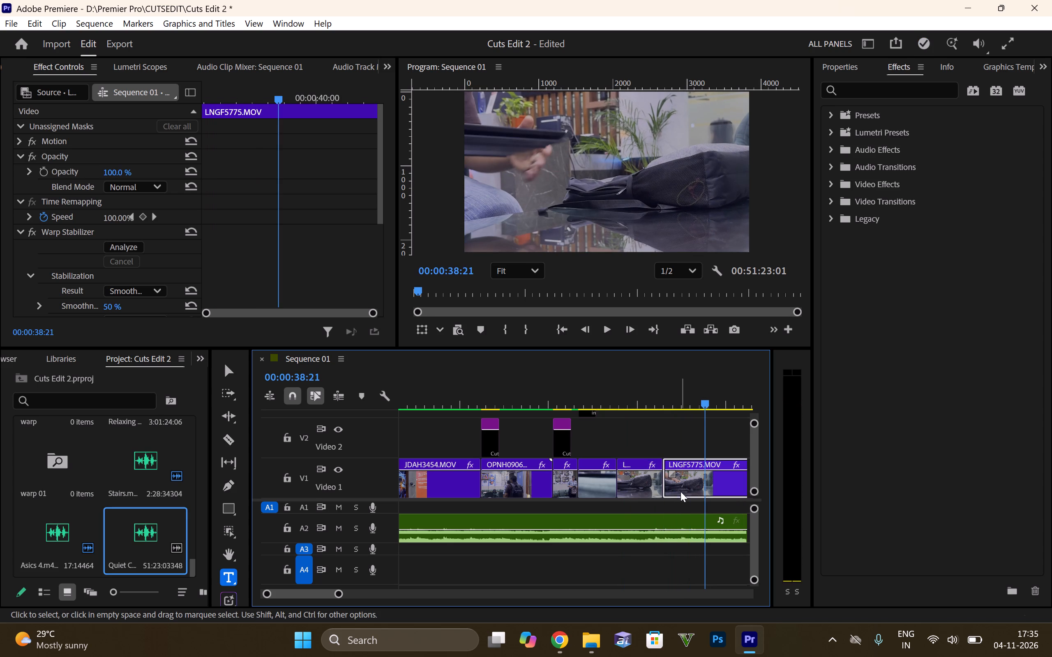
{"action": "key", "text": "ctrl+k"}
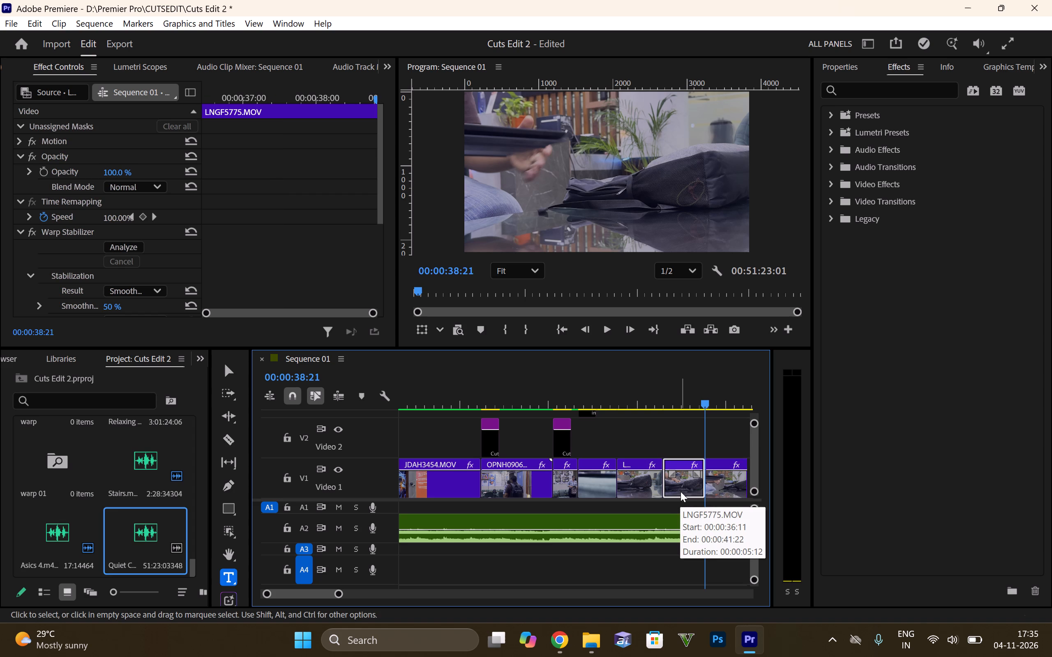
Examine the final LNGF5775.MOV piece through to its end and play back the cuts leading into the insert cut title.
{"action": "key", "text": "shift+Right"}
{"action": "key", "text": "shift+Right"}
{"action": "key", "text": "shift+Right"}
{"action": "key", "text": "shift+Right"}
{"action": "key", "text": "shift+Right"}
{"action": "key", "text": "shift+Right"}
{"action": "key", "text": "shift+Right"}
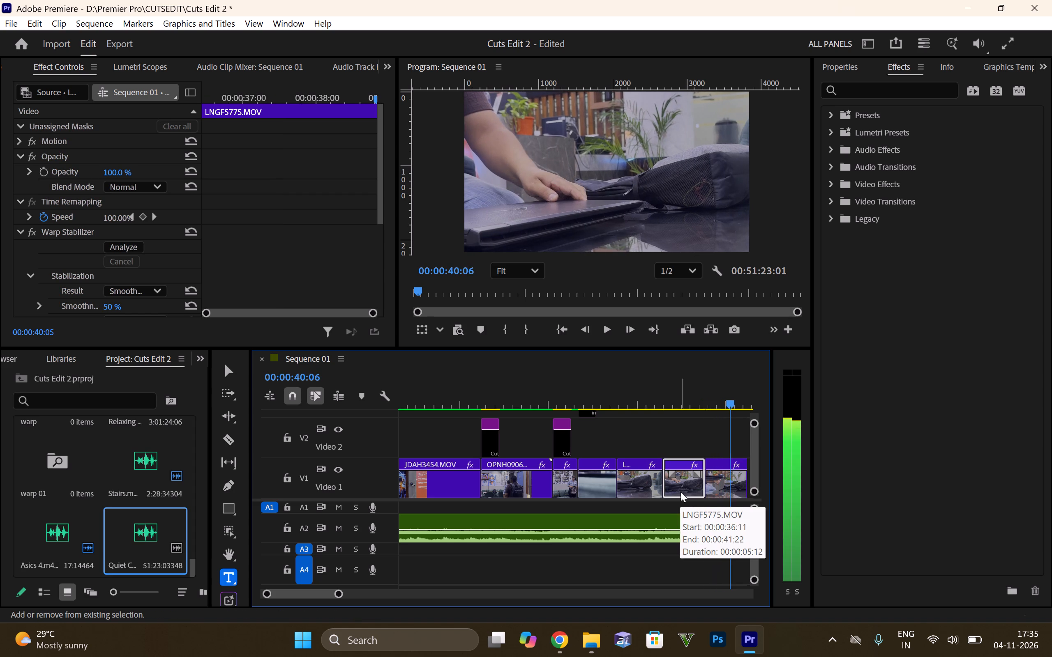
{"action": "key", "text": "shift+Right"}
{"action": "key", "text": "shift+Right"}
{"action": "key", "text": "shift+Right"}
{"action": "key", "text": "shift+Right"}
{"action": "key", "text": "shift+Right"}
{"action": "key", "text": "shift+Right"}
{"action": "key", "text": "shift+Left"}
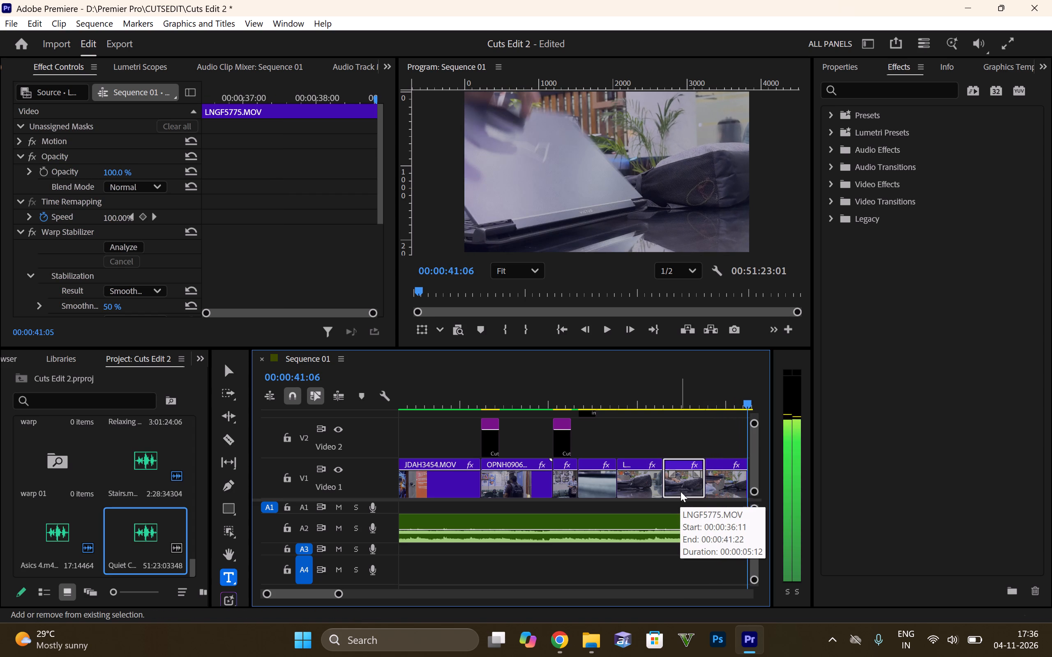
{"action": "left_click_drag", "start_coordinate": [521, 398], "coordinate": [503, 392]}
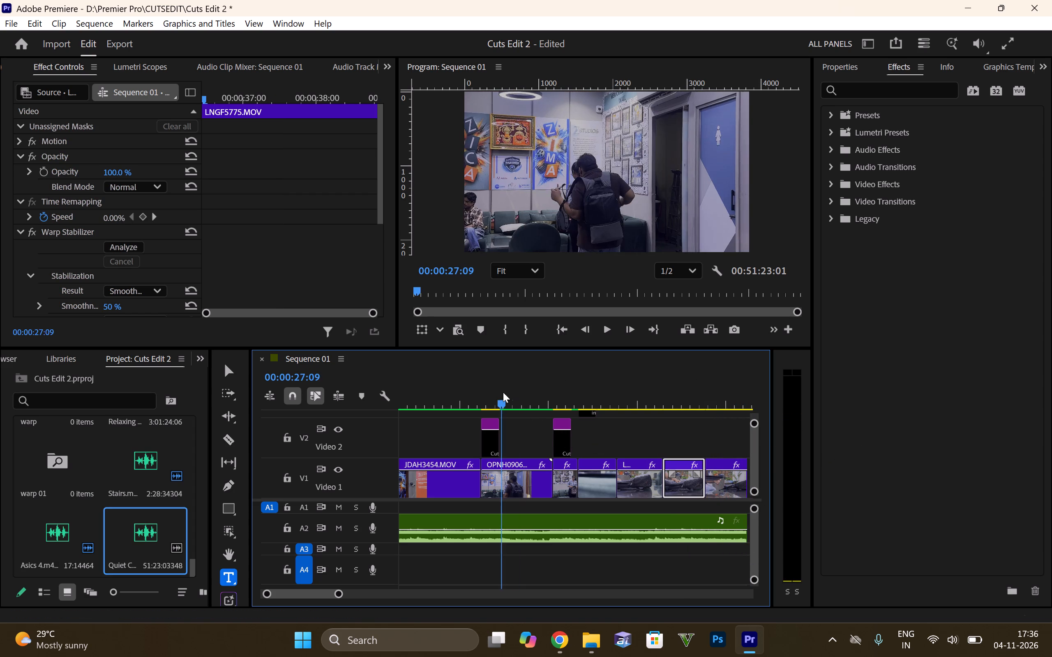
{"action": "left_click_drag", "start_coordinate": [503, 392], "coordinate": [538, 417]}
{"action": "key", "text": "space"}
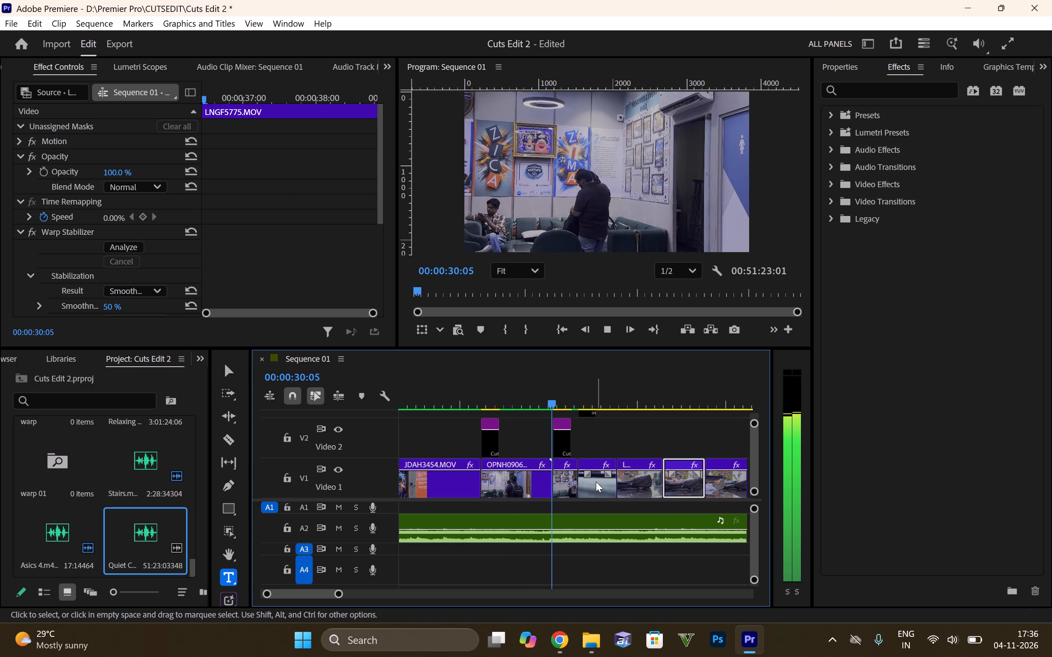
{"action": "key", "text": "space"}
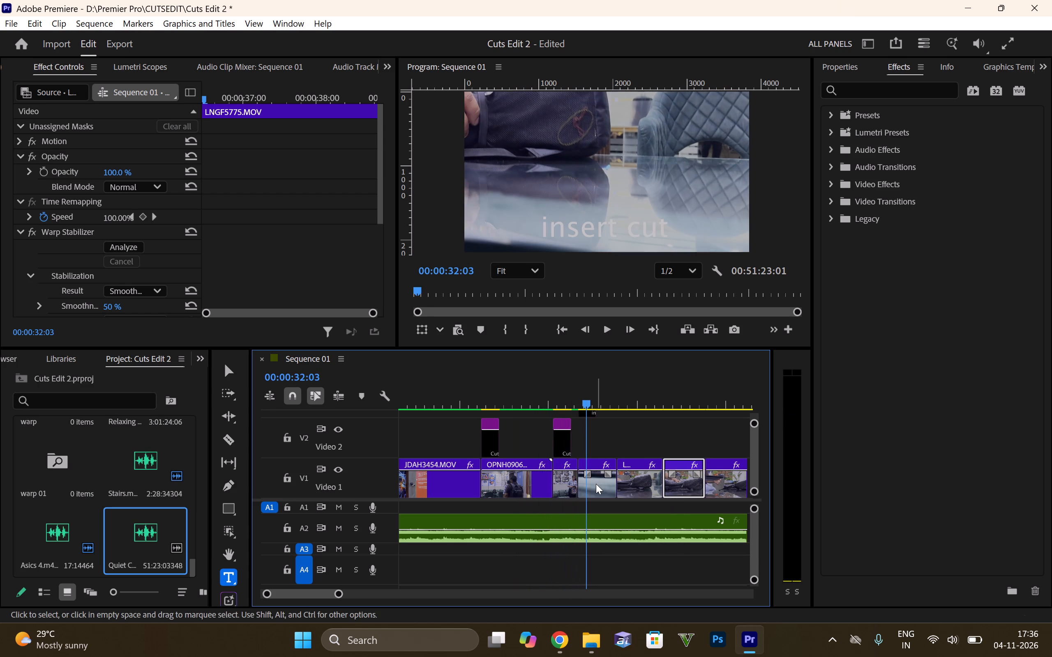
{"action": "key", "text": "space"}
{"action": "key", "text": "space"}
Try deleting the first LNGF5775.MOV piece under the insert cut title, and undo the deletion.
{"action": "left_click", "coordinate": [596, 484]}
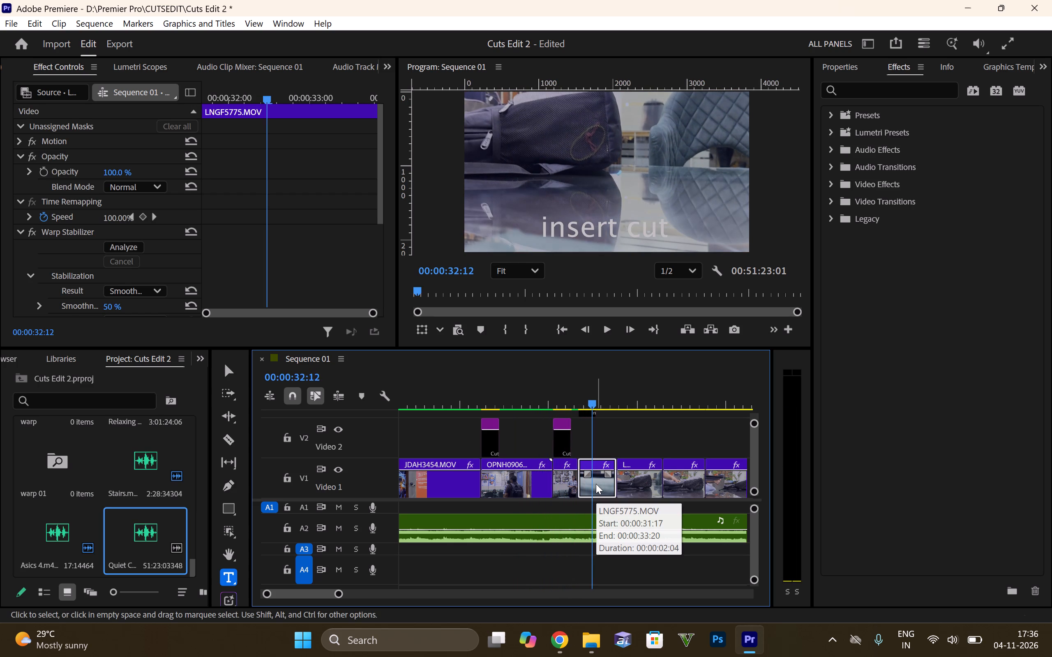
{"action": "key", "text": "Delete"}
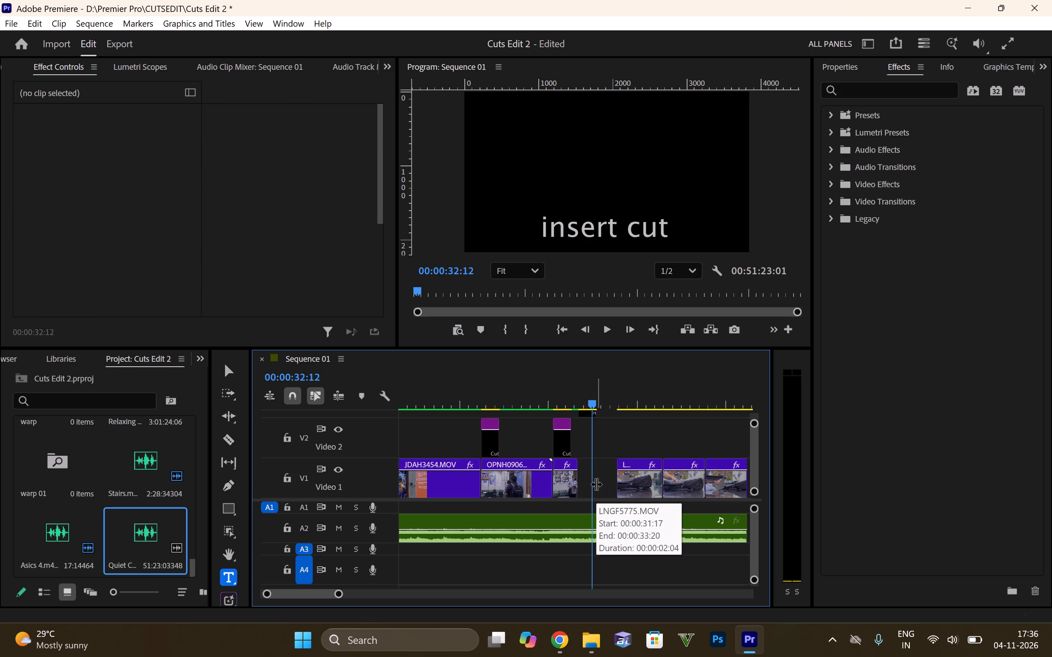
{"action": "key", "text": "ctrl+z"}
Delete the second LNGF5775.MOV piece, from 00:00:33:21 to 00:00:36:11, and close the gap it leaves on V1.
{"action": "left_click", "coordinate": [631, 485]}
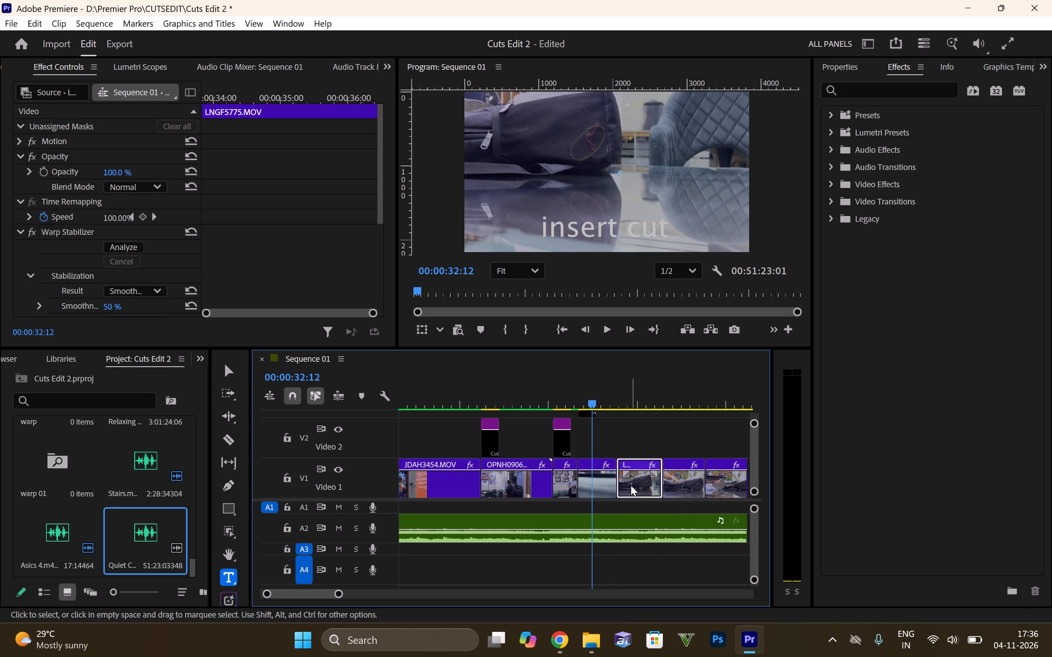
{"action": "key", "text": "Delete"}
{"action": "key", "text": "space"}
{"action": "key", "text": "space"}
{"action": "left_click", "coordinate": [644, 487]}
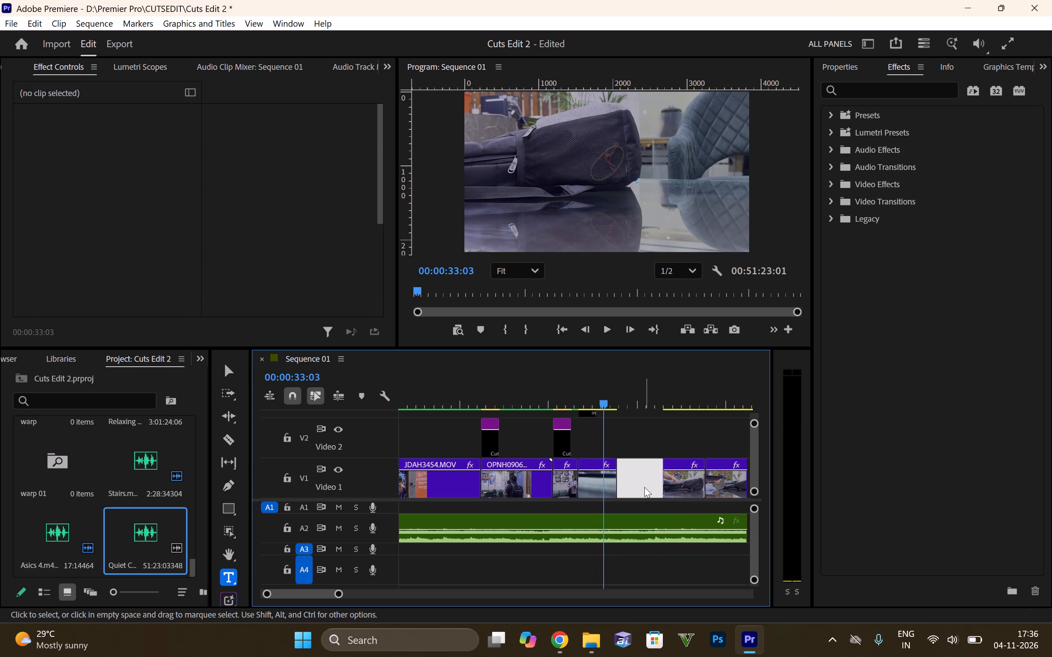
{"action": "key", "text": "Delete"}
Play back the shortened section, delete the middle LNGF5775.MOV piece starting at 00:00:33:21, and close its gap on V1.
{"action": "key", "text": "space"}
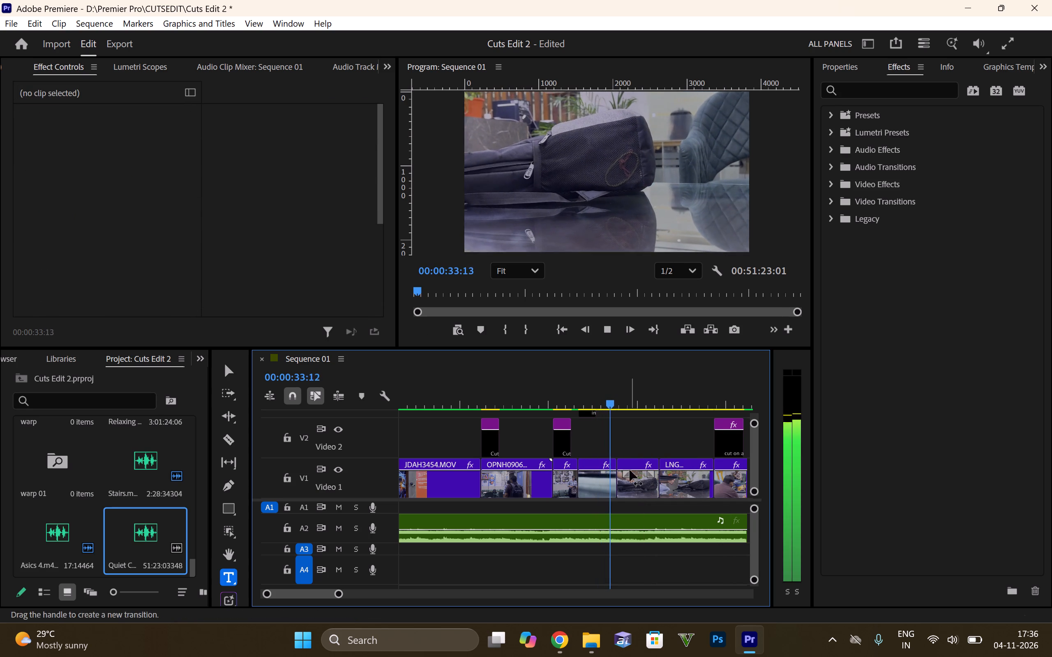
{"action": "key", "text": "space"}
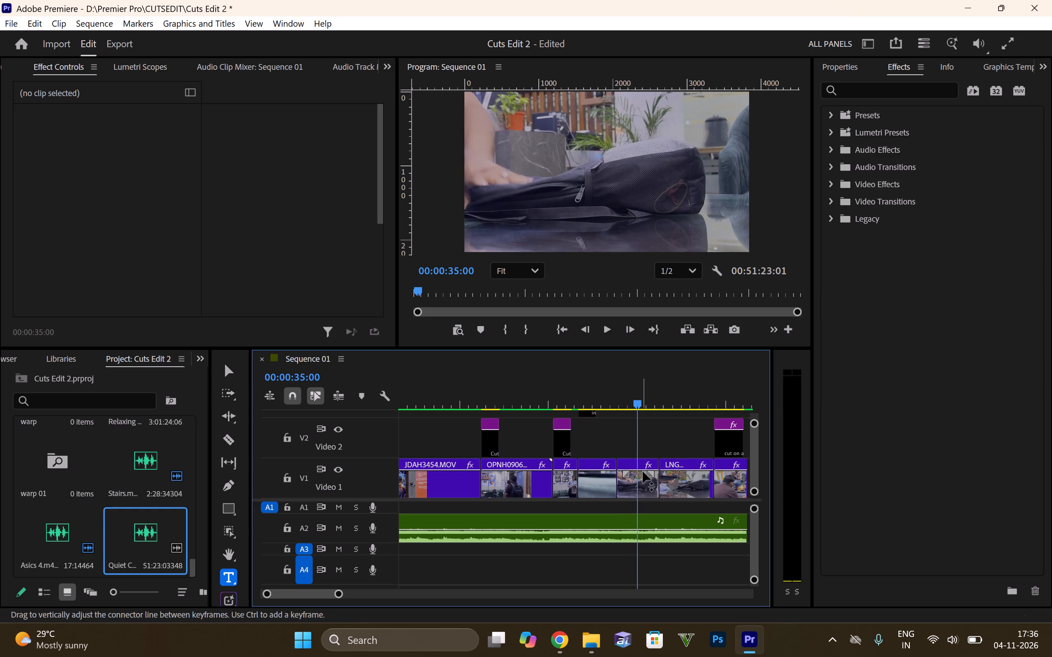
{"action": "key", "text": "space"}
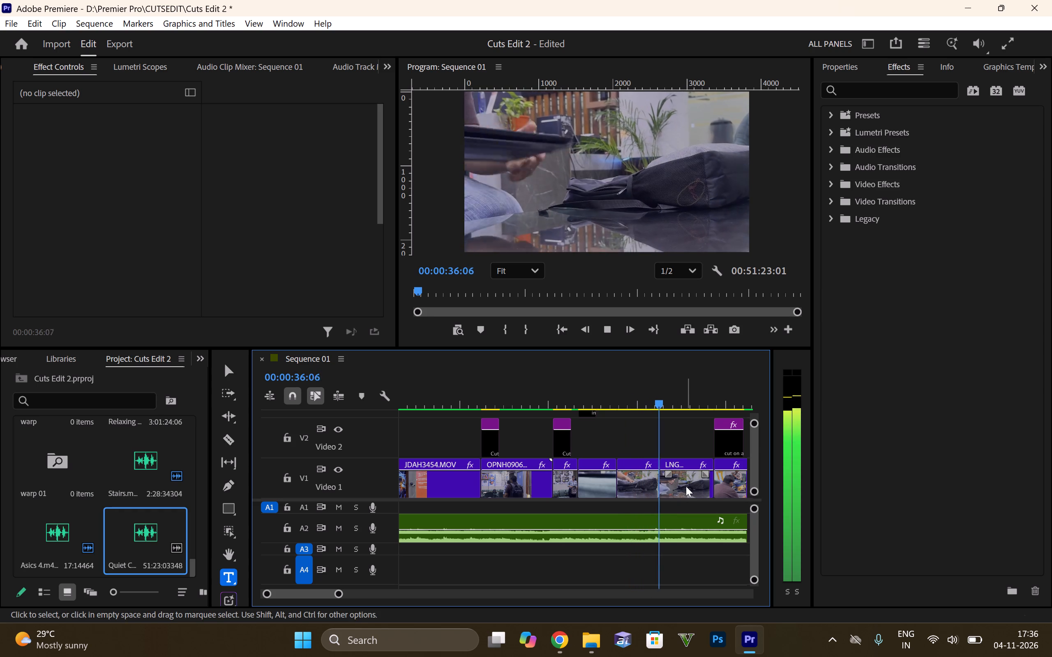
{"action": "key", "text": "space"}
{"action": "left_click", "coordinate": [641, 484]}
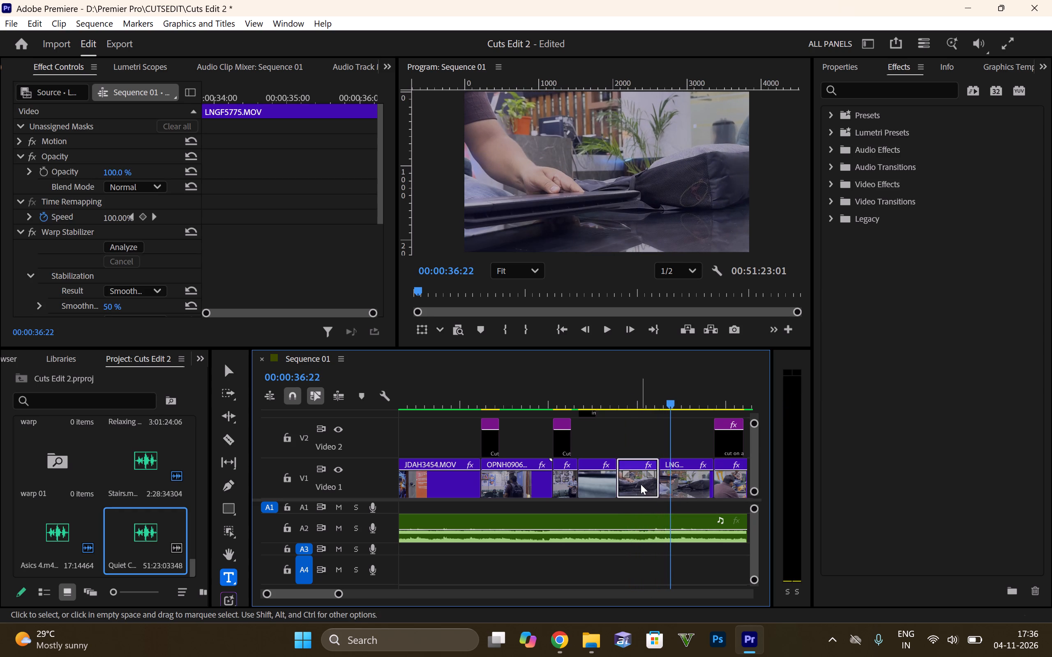
{"action": "key", "text": "Delete"}
{"action": "left_click_drag", "start_coordinate": [641, 484], "coordinate": [641, 495]}
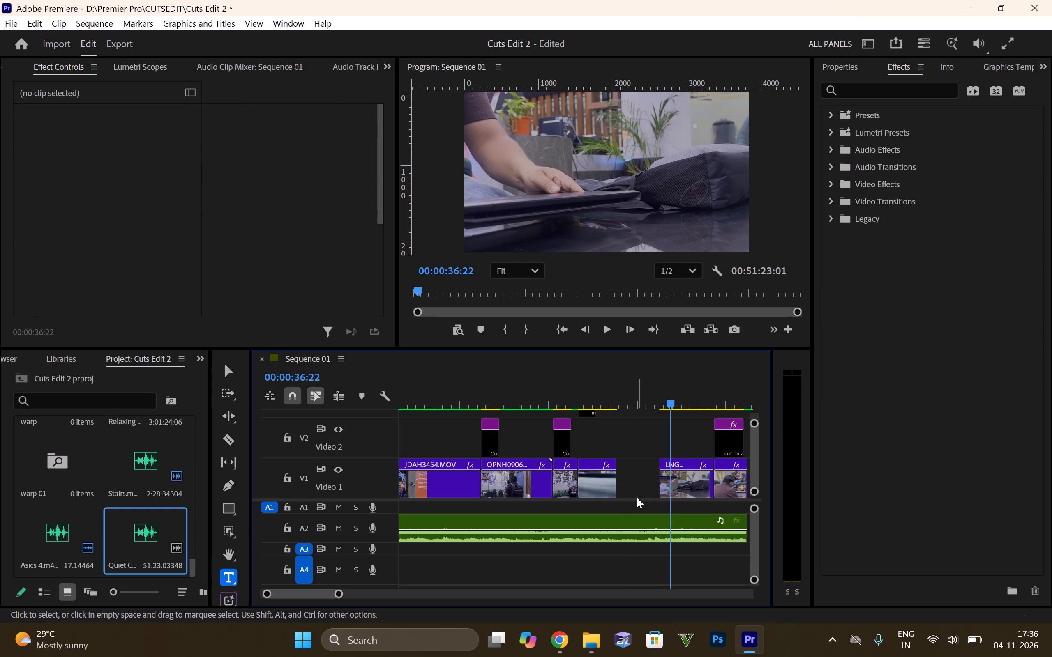
{"action": "left_click", "coordinate": [640, 486]}
{"action": "key", "text": "Delete"}
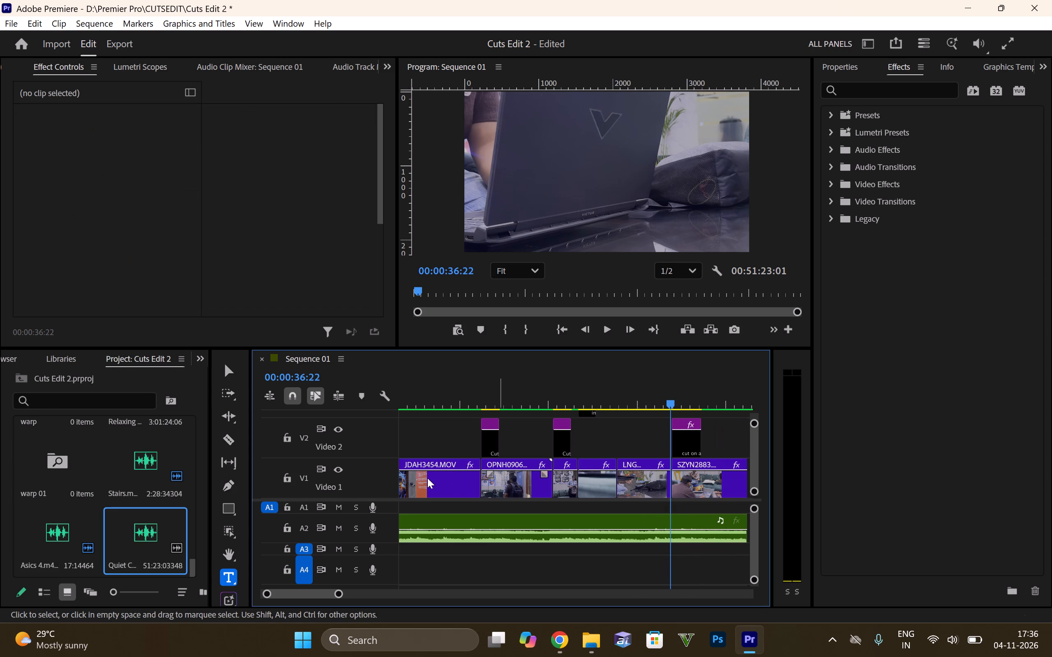
Play back the shortened section and duplicate the insert cut title on V3 so the copy starts at 00:00:33:21, over the second LNGF5775.MOV piece.
{"action": "left_click", "coordinate": [548, 406]}
{"action": "key", "text": "space"}
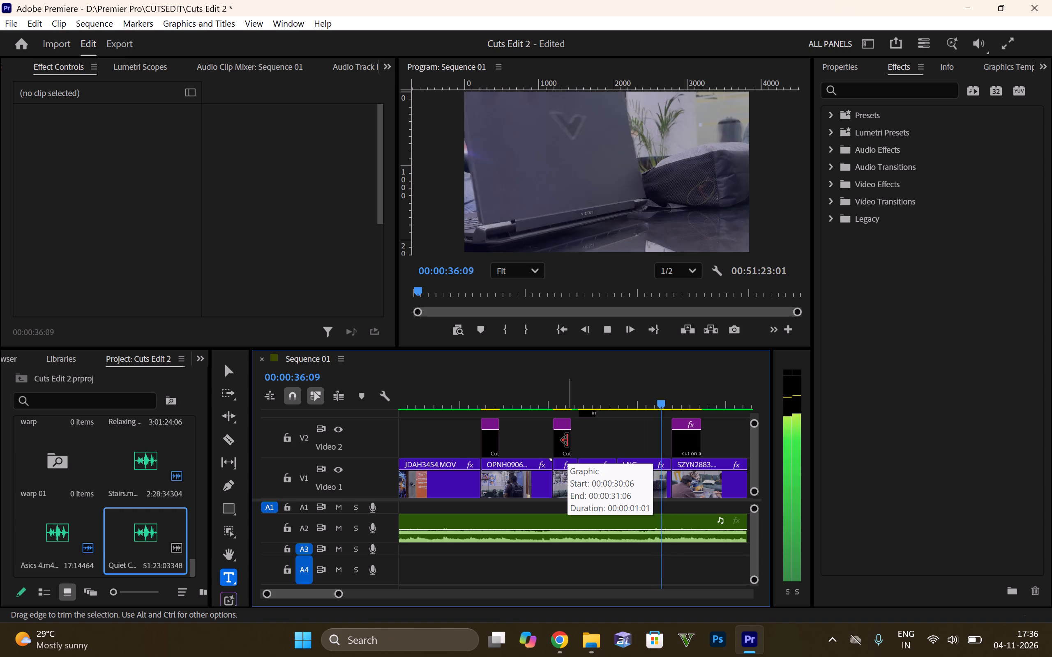
{"action": "key", "text": "space"}
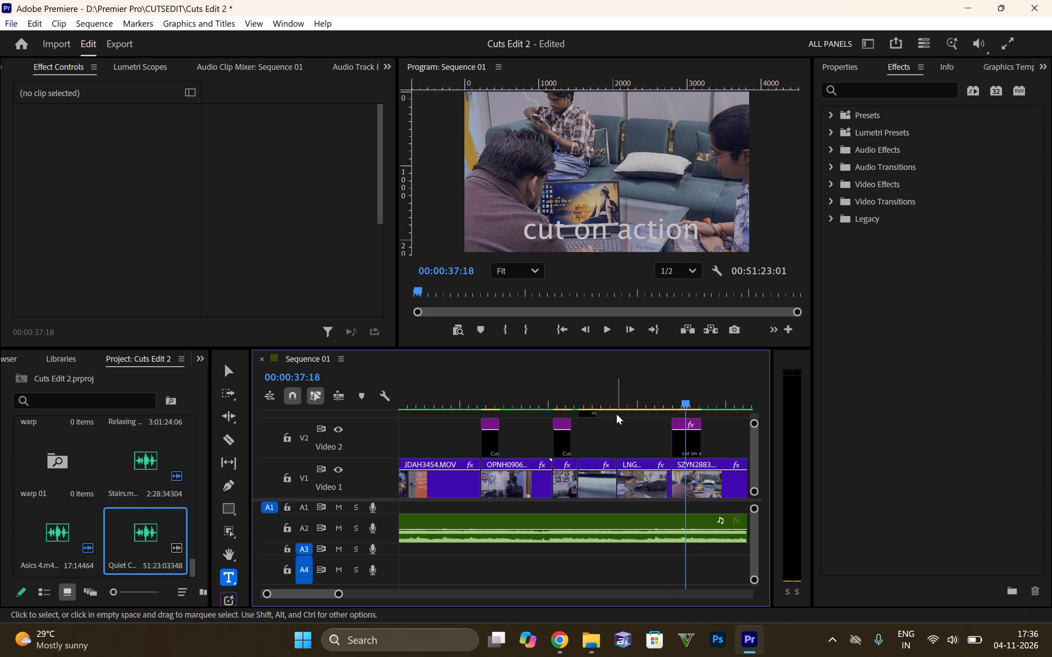
{"action": "left_click_drag", "start_coordinate": [609, 403], "coordinate": [588, 400]}
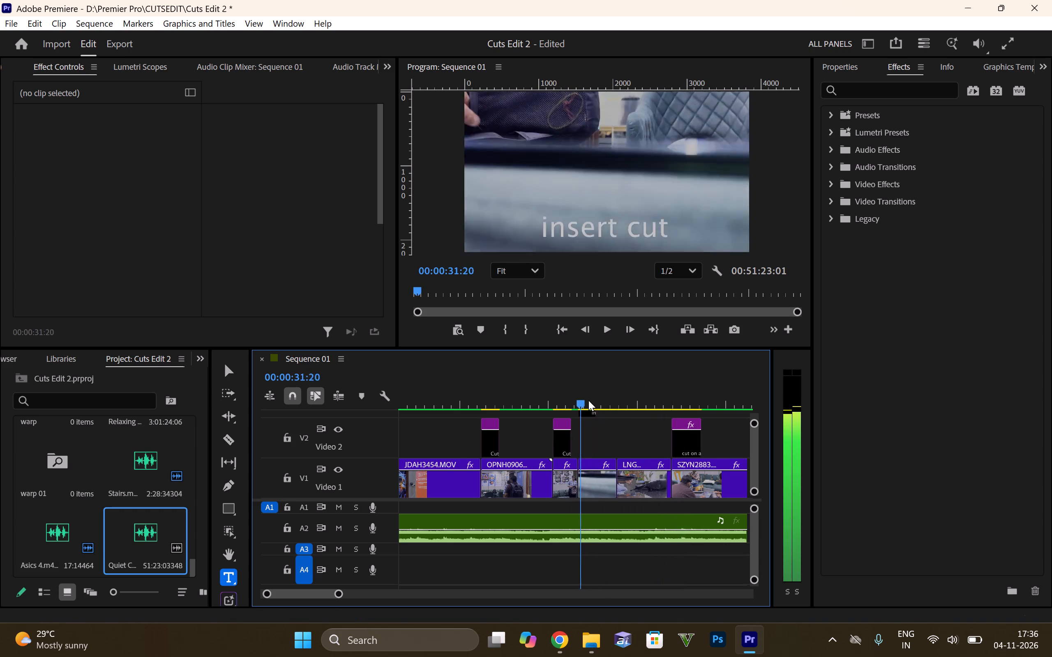
{"action": "left_click_drag", "start_coordinate": [588, 400], "coordinate": [618, 418]}
{"action": "scroll", "coordinate": [615, 438], "scroll_direction": "up", "scroll_amount": 3, "text": "alt"}
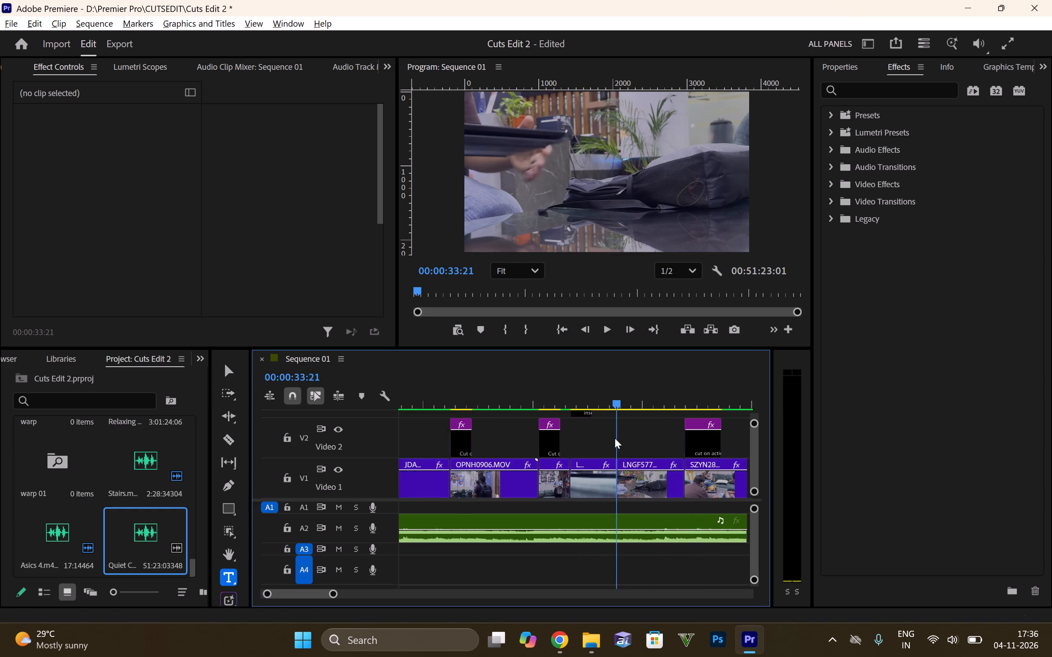
{"action": "scroll", "coordinate": [615, 438], "scroll_direction": "up", "scroll_amount": 3, "text": "alt"}
{"action": "scroll", "coordinate": [613, 444], "scroll_direction": "up", "scroll_amount": 6}
{"action": "scroll", "coordinate": [611, 444], "scroll_direction": "down", "scroll_amount": 5}
{"action": "scroll", "coordinate": [657, 429], "scroll_direction": "up", "scroll_amount": 5, "text": "ctrl"}
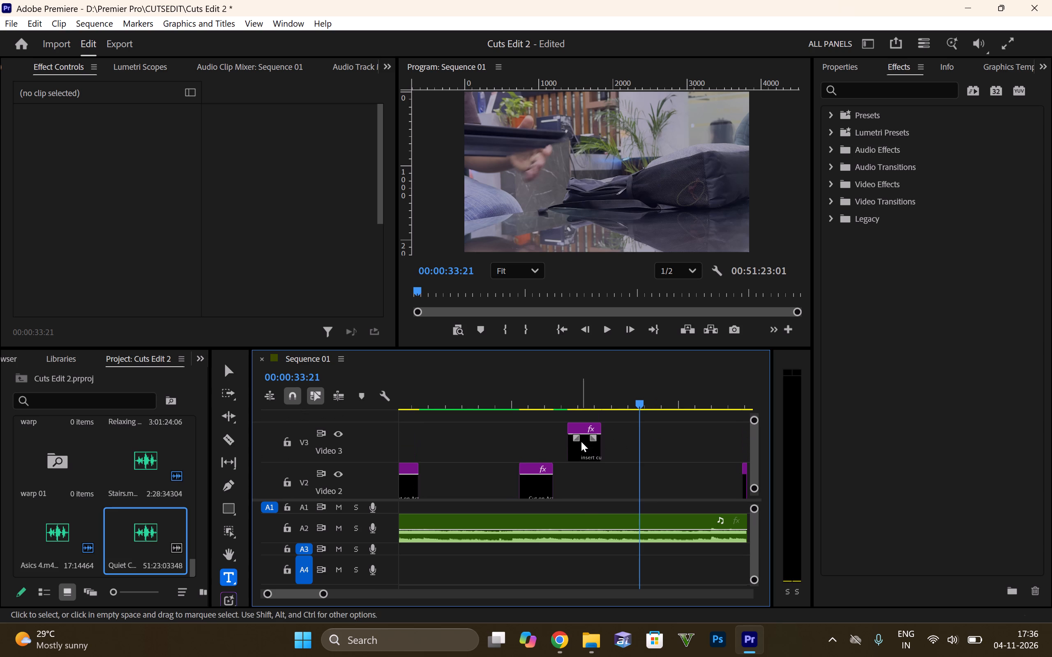
{"action": "left_click_drag", "start_coordinate": [581, 441], "coordinate": [650, 446], "text": "alt"}
{"action": "left_click", "coordinate": [650, 446]}
Change the duplicated title's text on V3 to "Jump cut".
{"action": "double_click", "coordinate": [597, 229]}
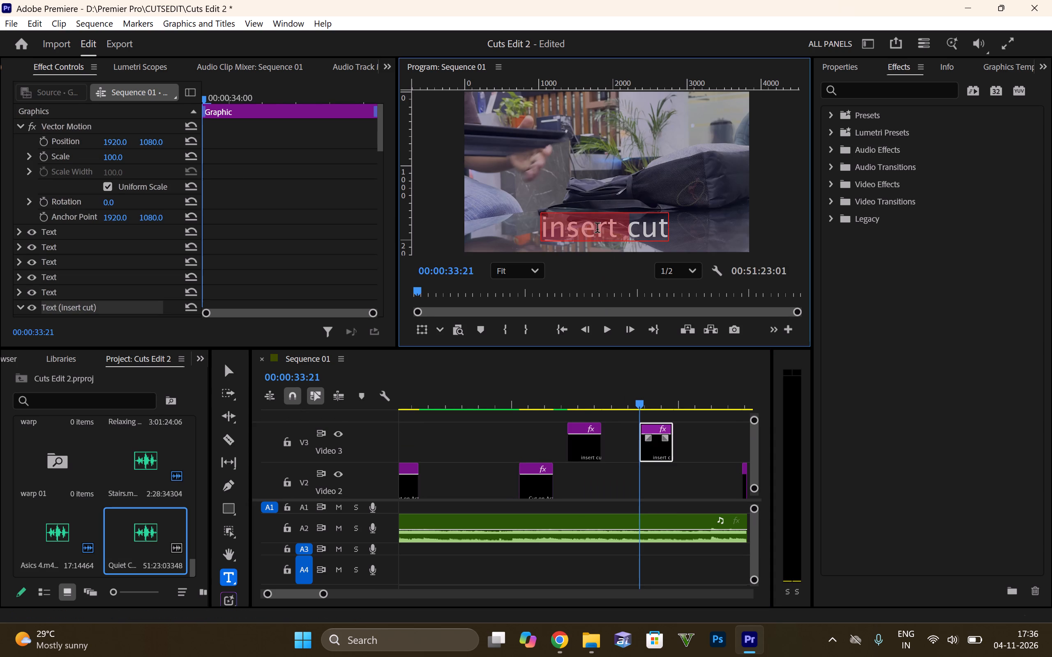
{"action": "type", "text": "jU"}
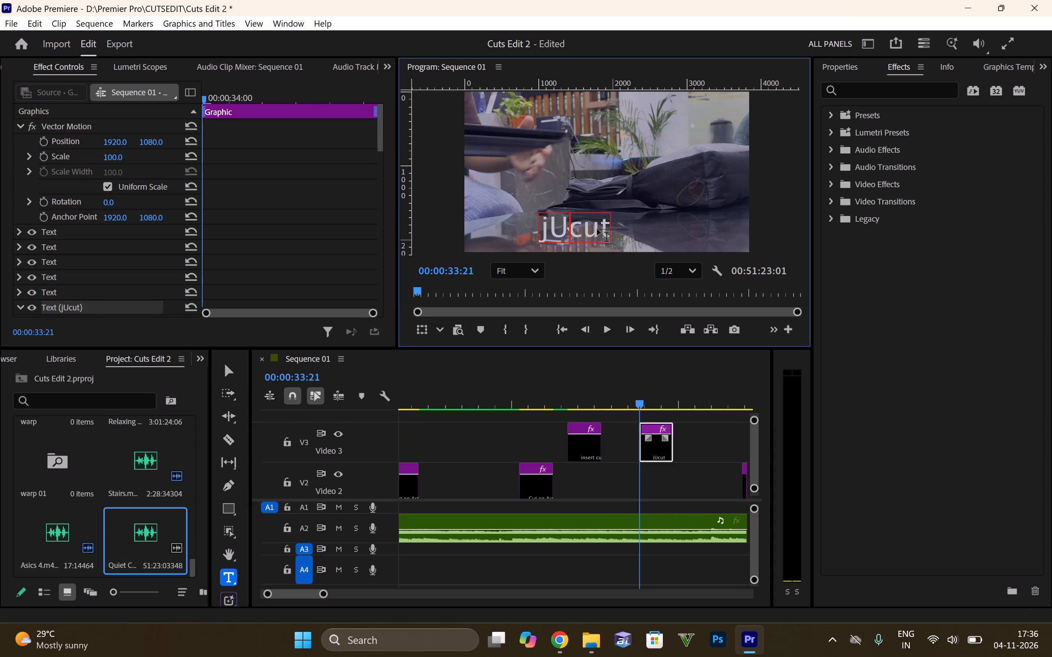
{"action": "key", "text": "BackSpace"}
{"action": "key", "text": "BackSpace"}
{"action": "key", "text": "BackSpace"}
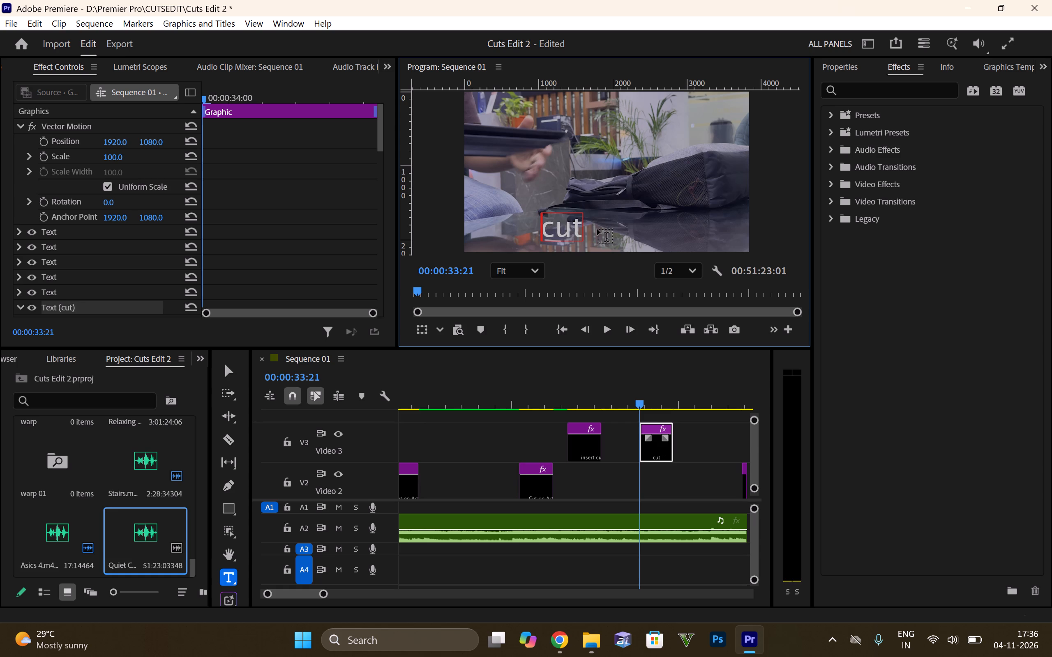
{"action": "type", "text": "Jump"}
{"action": "key", "text": "space"}
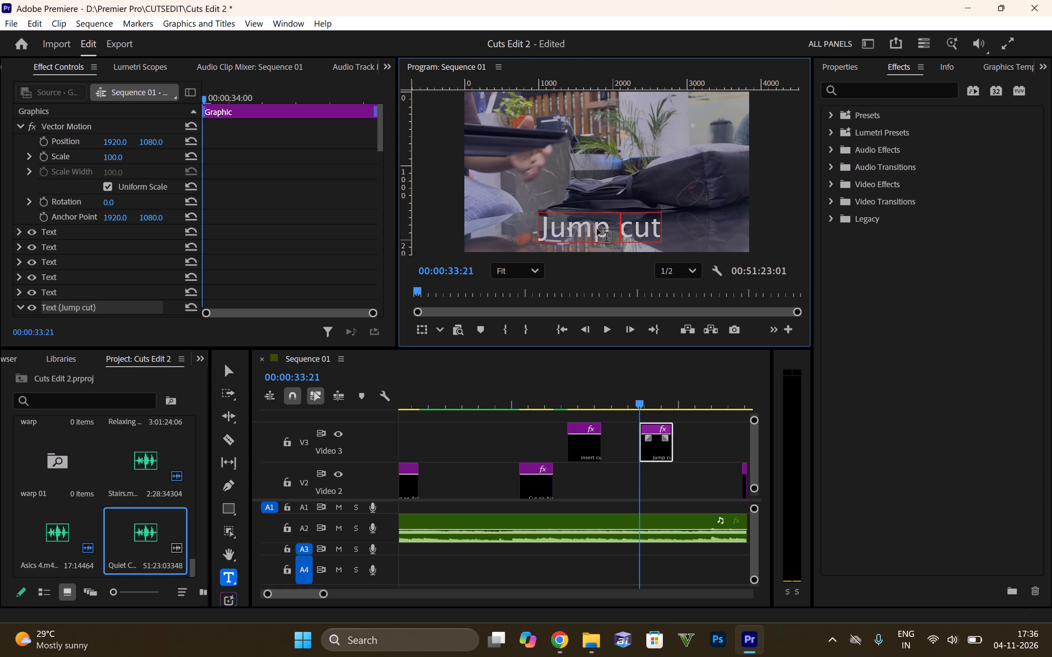
{"action": "key", "text": "Return"}
{"action": "key", "text": "ctrl+z"}
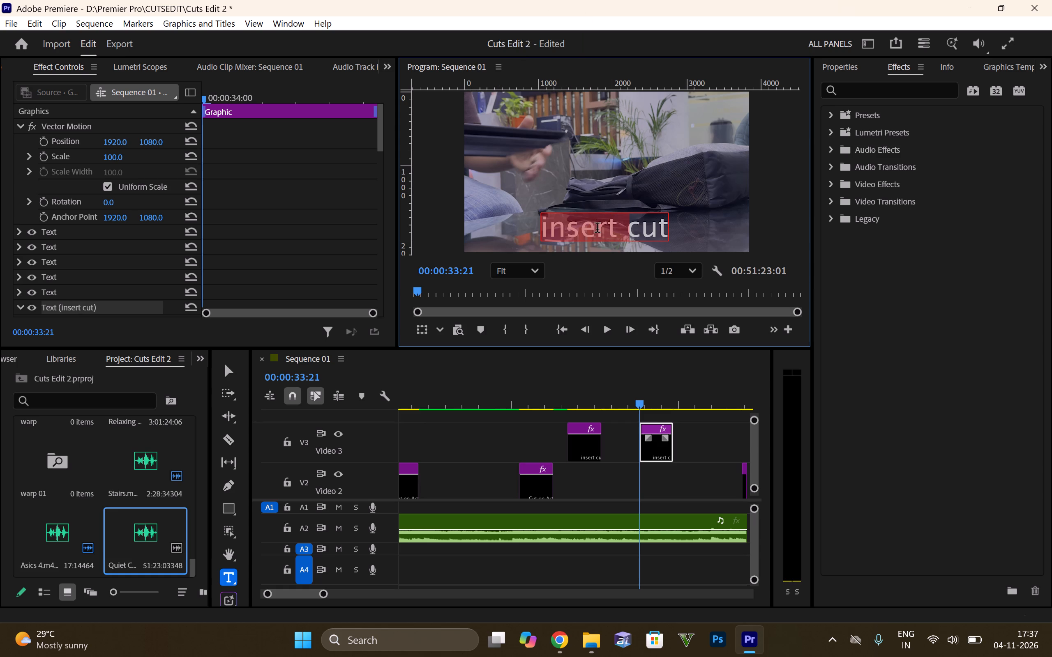
{"action": "type", "text": "Ju"}
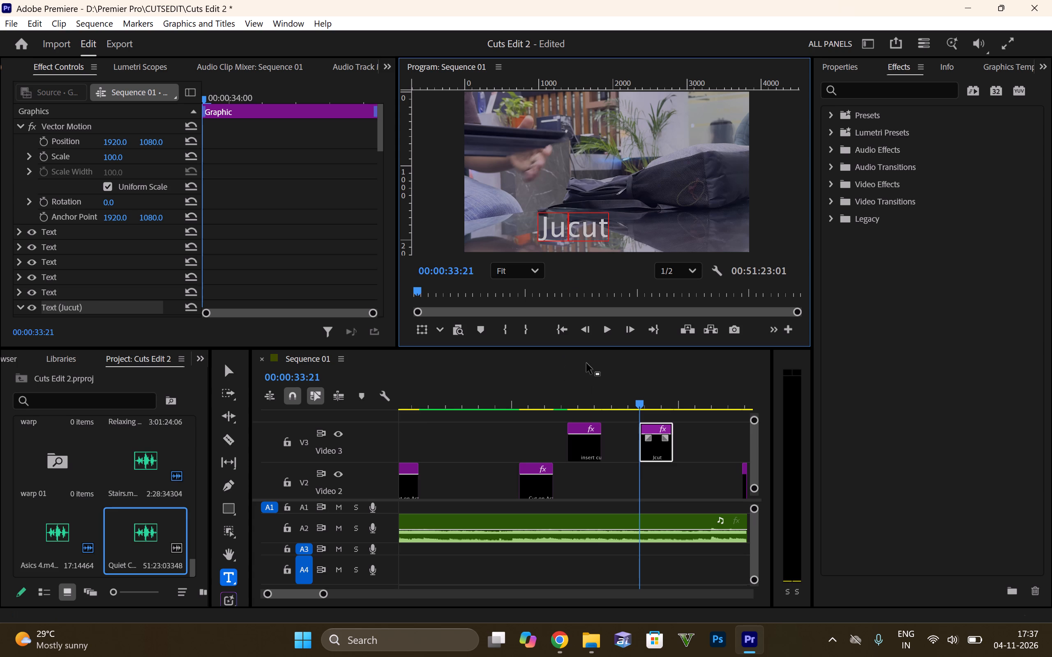
{"action": "type", "text": "mp"}
{"action": "left_click", "coordinate": [699, 418]}
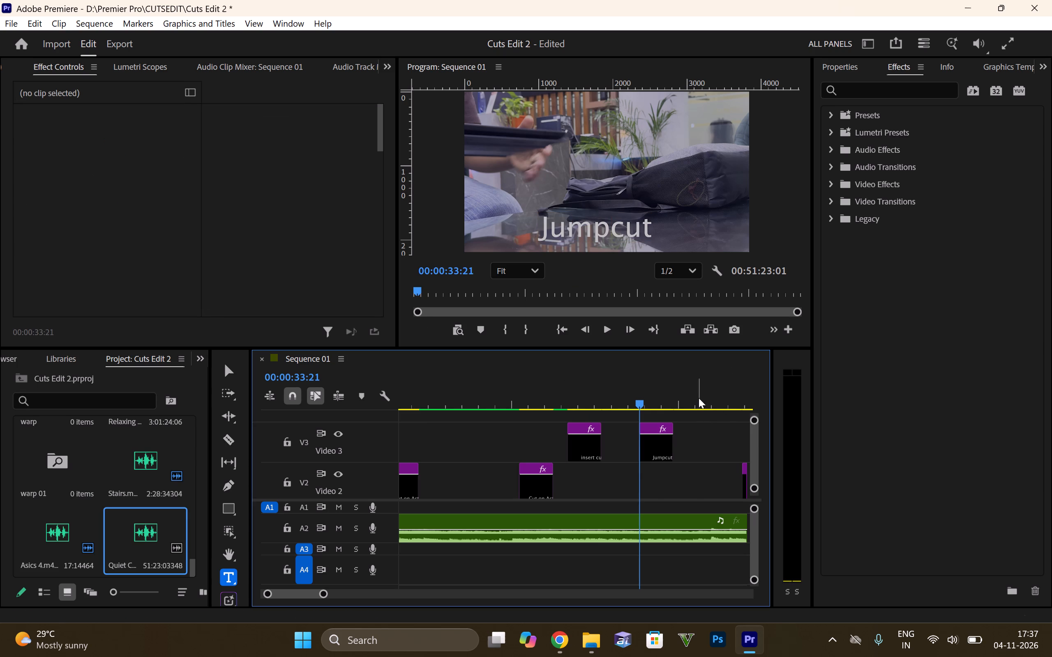
{"action": "left_click", "coordinate": [595, 232]}
{"action": "key", "text": "space"}
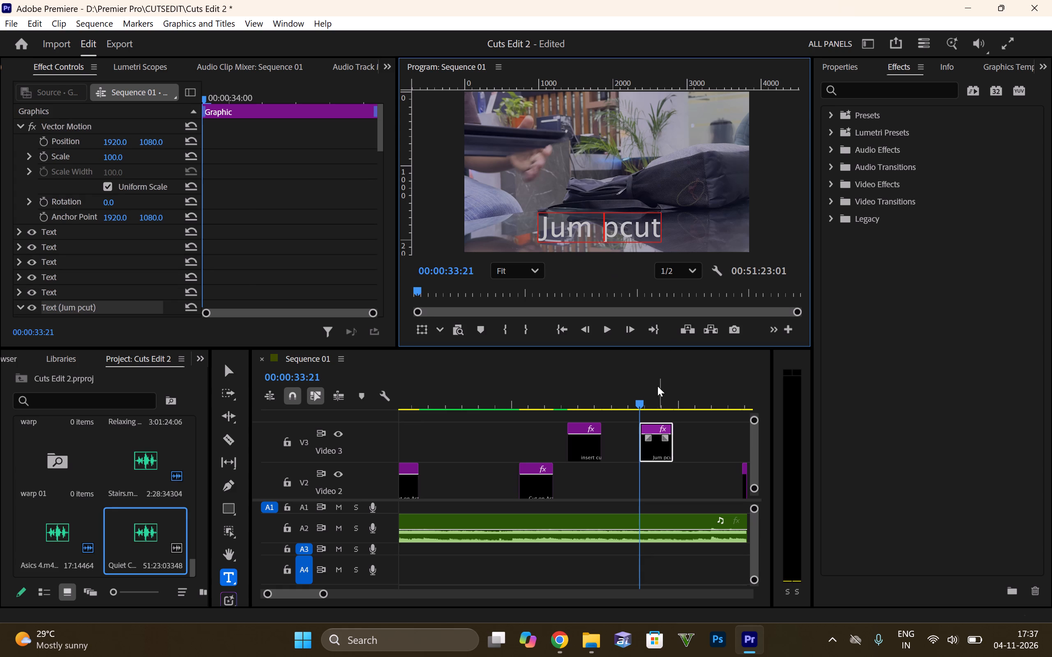
{"action": "left_click", "coordinate": [650, 401]}
{"action": "left_click", "coordinate": [642, 389]}
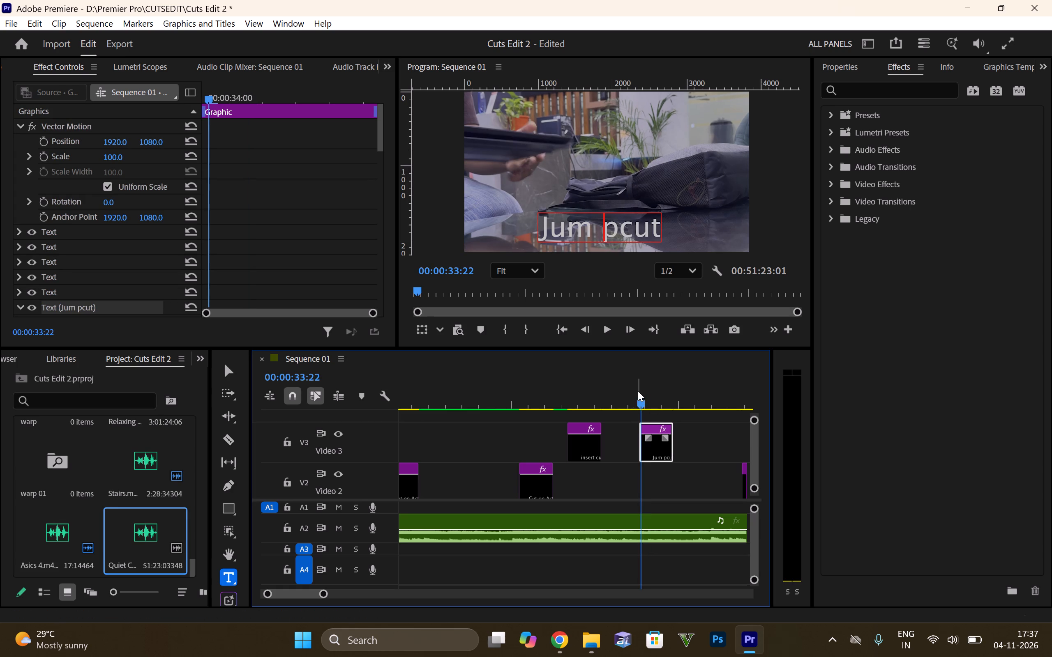
{"action": "key", "text": "ctrl+z"}
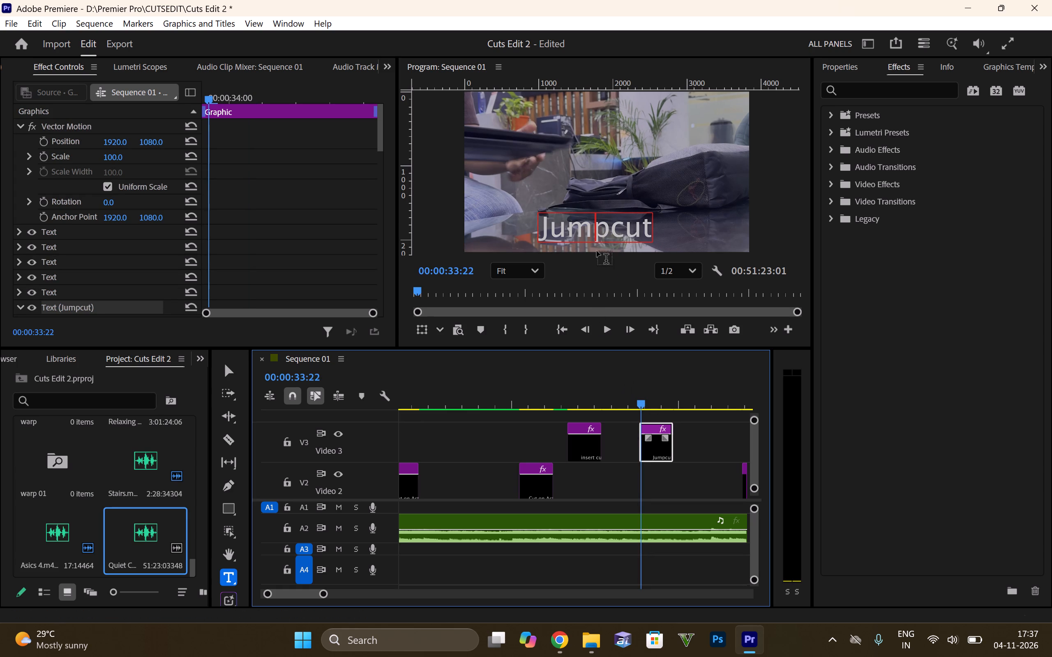
{"action": "left_click", "coordinate": [611, 221]}
{"action": "key", "text": "space"}
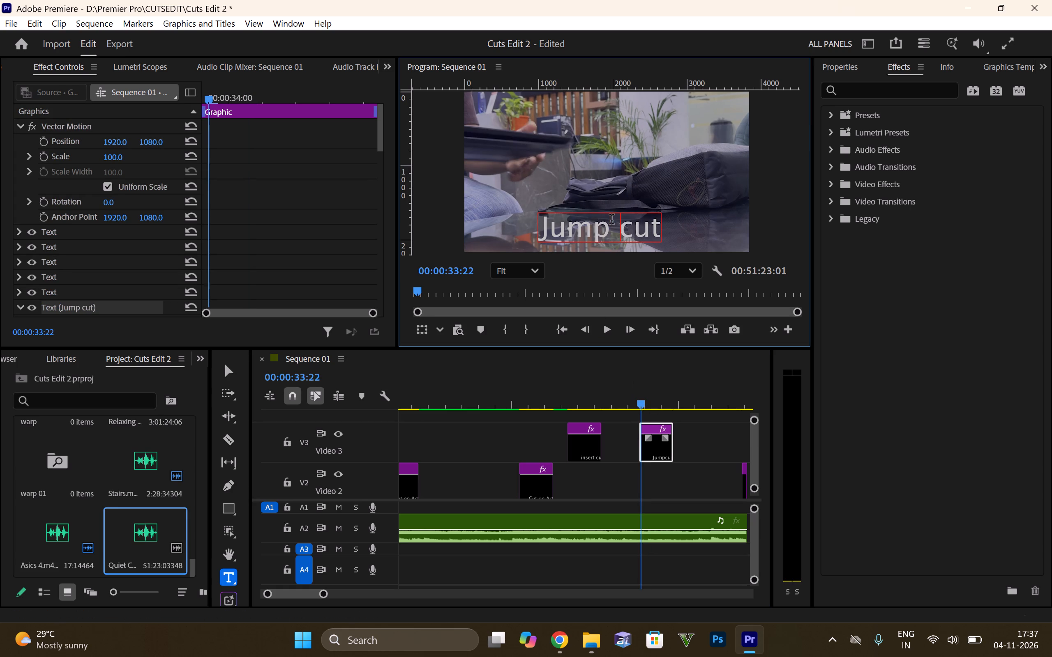
Play back the Jump cut title over the LNGF5775.MOV pieces and examine the title placement across the timeline.
{"action": "left_click", "coordinate": [635, 398]}
{"action": "left_click", "coordinate": [635, 398]}
{"action": "key", "text": "space"}
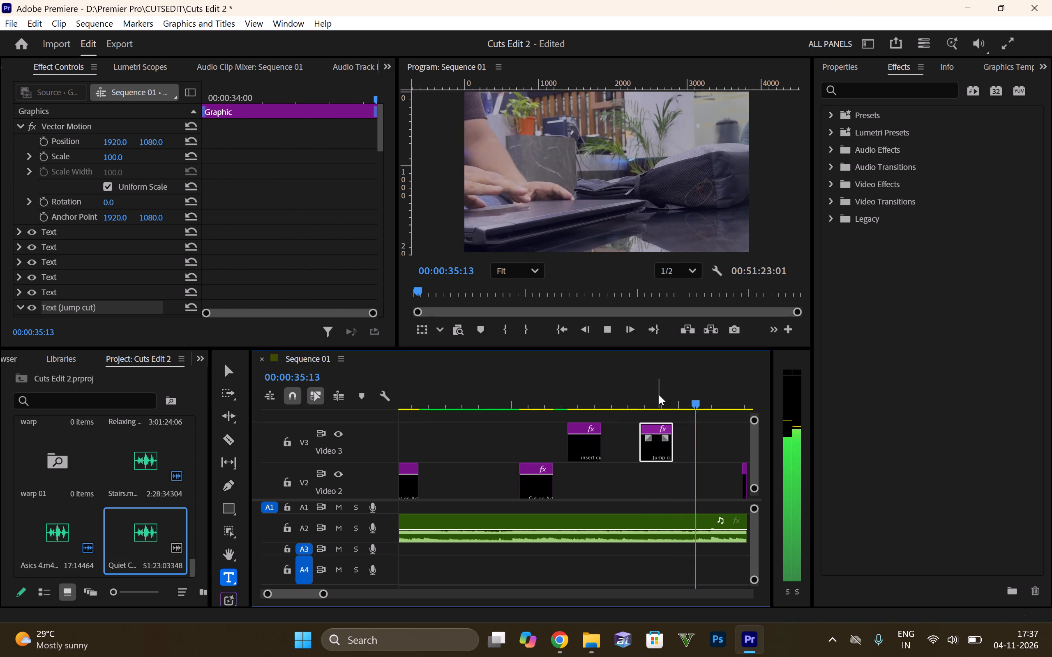
{"action": "key", "text": "space"}
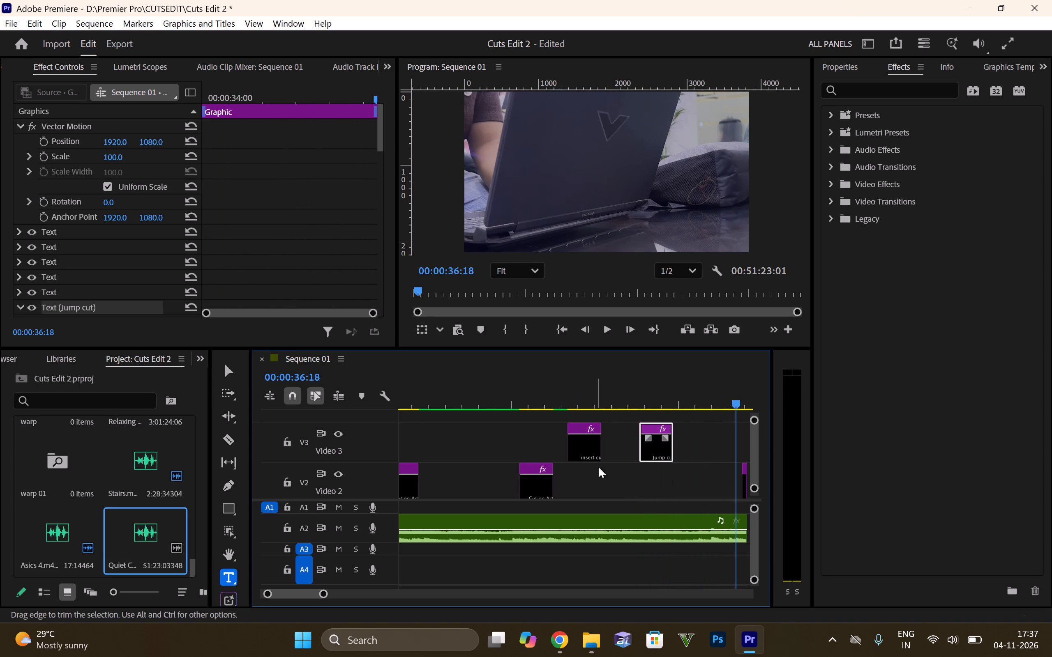
{"action": "scroll", "coordinate": [617, 489], "scroll_direction": "up", "scroll_amount": 2}
{"action": "scroll", "coordinate": [603, 485], "scroll_direction": "down", "scroll_amount": 12, "text": "alt"}
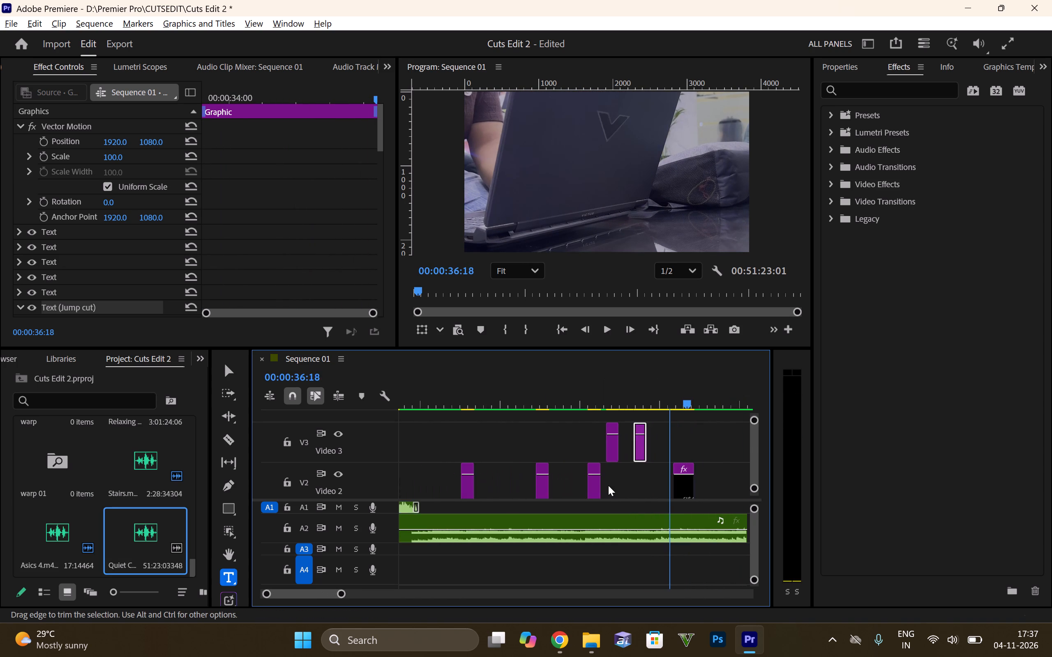
{"action": "scroll", "coordinate": [608, 485], "scroll_direction": "down", "scroll_amount": 3, "text": "alt"}
{"action": "scroll", "coordinate": [615, 483], "scroll_direction": "up", "scroll_amount": 7, "text": "ctrl"}
{"action": "scroll", "coordinate": [621, 485], "scroll_direction": "up", "scroll_amount": 3}
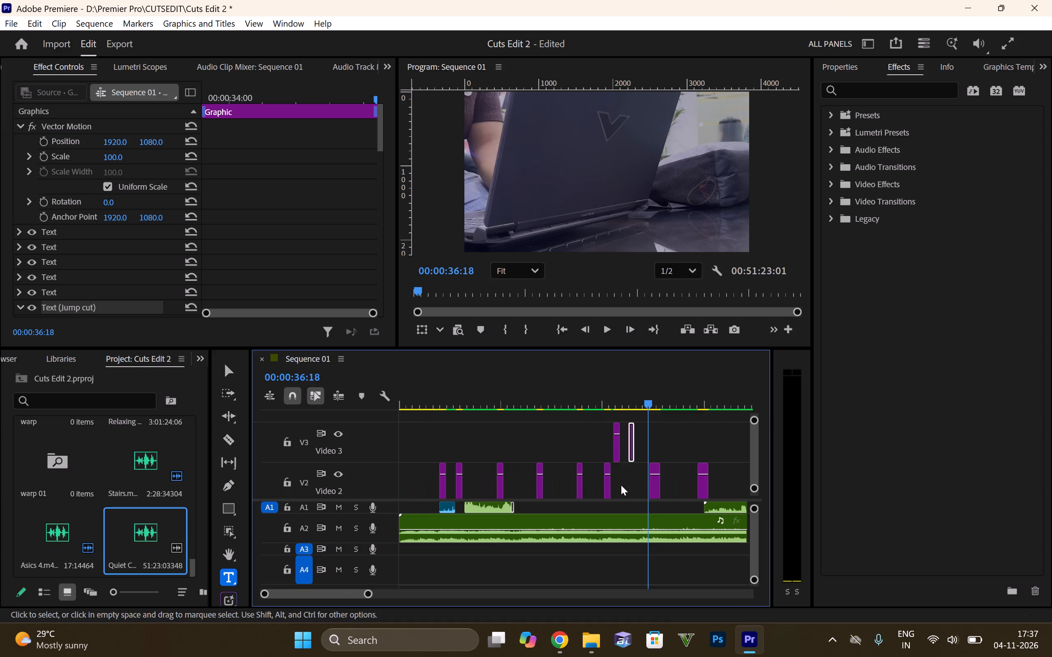
{"action": "scroll", "coordinate": [621, 485], "scroll_direction": "up", "scroll_amount": 4}
{"action": "scroll", "coordinate": [621, 485], "scroll_direction": "down", "scroll_amount": 5}
{"action": "scroll", "coordinate": [524, 501], "scroll_direction": "down", "scroll_amount": 5, "text": "alt"}
{"action": "scroll", "coordinate": [517, 498], "scroll_direction": "up", "scroll_amount": 5, "text": "alt"}
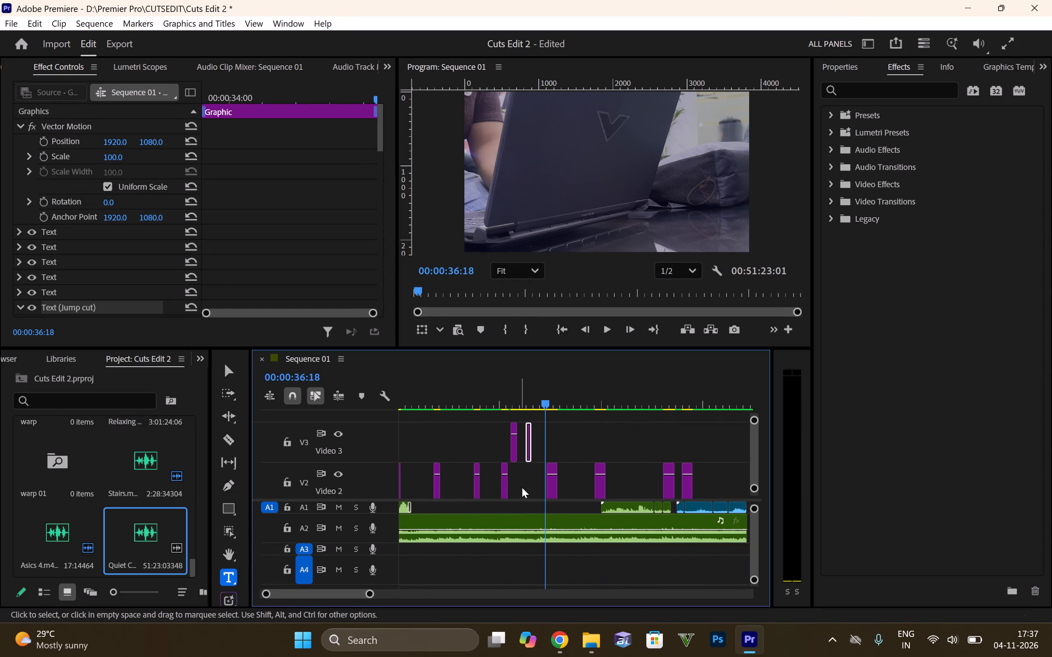
{"action": "scroll", "coordinate": [522, 487], "scroll_direction": "up", "scroll_amount": 5, "text": "ctrl"}
{"action": "scroll", "coordinate": [522, 487], "scroll_direction": "up", "scroll_amount": 3, "text": "shift"}
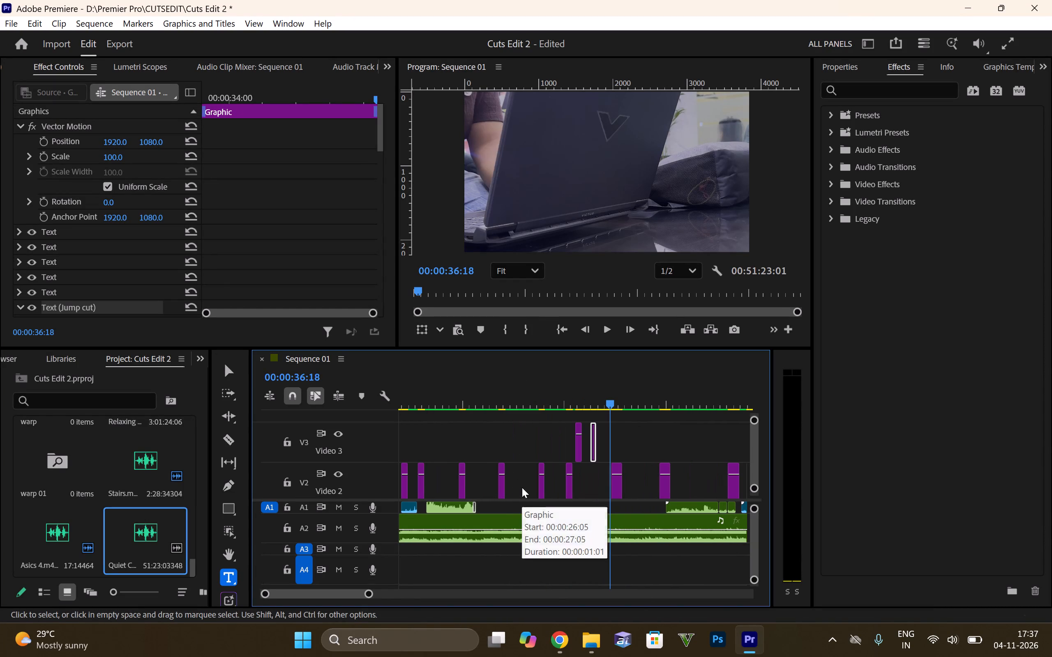
{"action": "scroll", "coordinate": [577, 492], "scroll_direction": "up", "scroll_amount": 5, "text": "alt"}
{"action": "scroll", "coordinate": [577, 492], "scroll_direction": "down", "scroll_amount": 5, "text": "alt"}
{"action": "scroll", "coordinate": [577, 492], "scroll_direction": "up", "scroll_amount": 6, "text": "alt"}
{"action": "scroll", "coordinate": [678, 425], "scroll_direction": "down", "scroll_amount": 3, "text": "alt"}
{"action": "scroll", "coordinate": [678, 425], "scroll_direction": "down", "scroll_amount": 3, "text": "ctrl"}
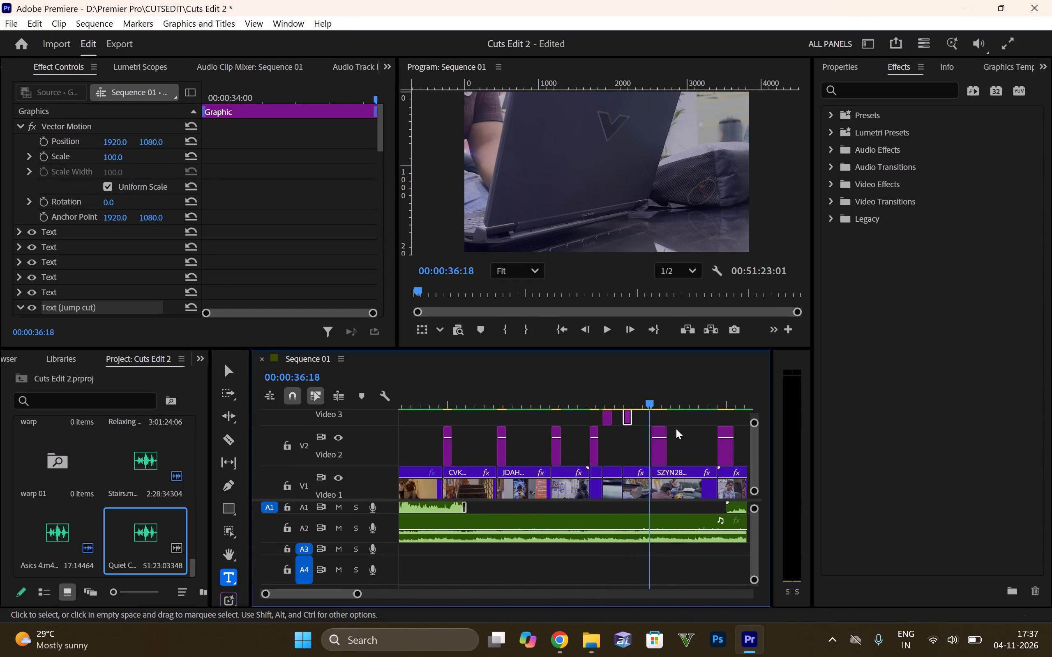
{"action": "scroll", "coordinate": [623, 451], "scroll_direction": "up", "scroll_amount": 4, "text": "alt"}
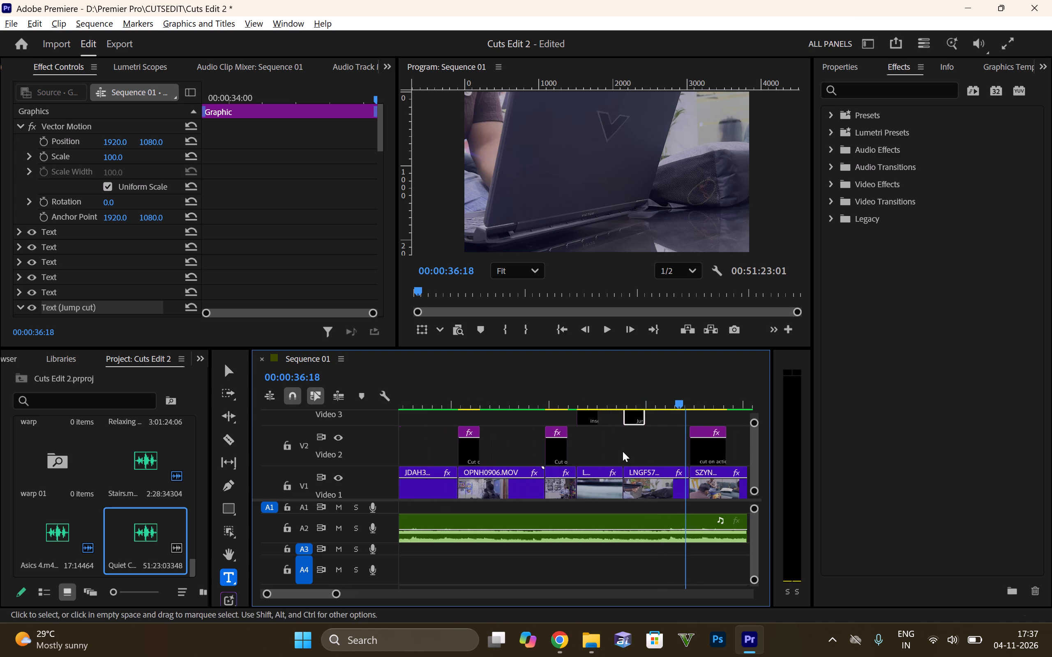
{"action": "scroll", "coordinate": [623, 451], "scroll_direction": "up", "scroll_amount": 18, "text": "alt"}
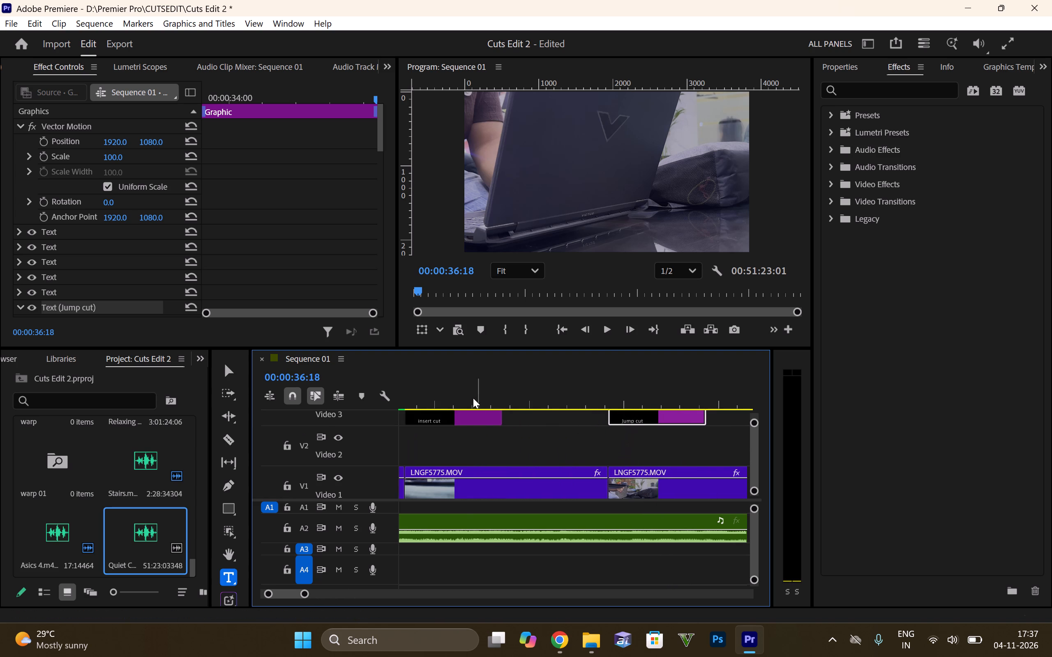
{"action": "left_click", "coordinate": [467, 393]}
{"action": "key", "text": "space"}
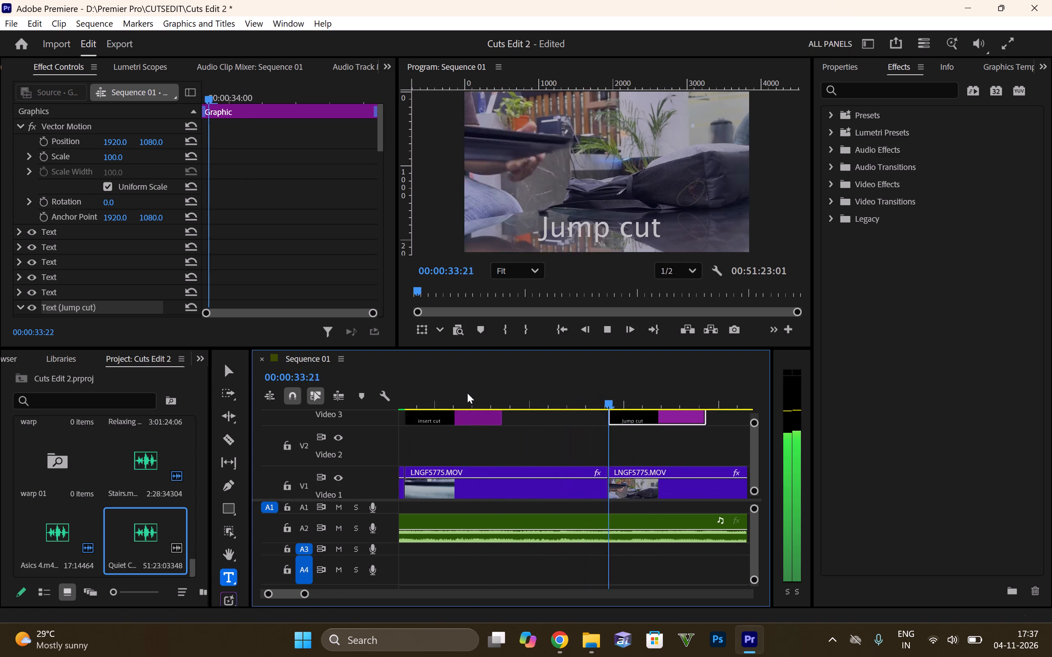
{"action": "key", "text": "space"}
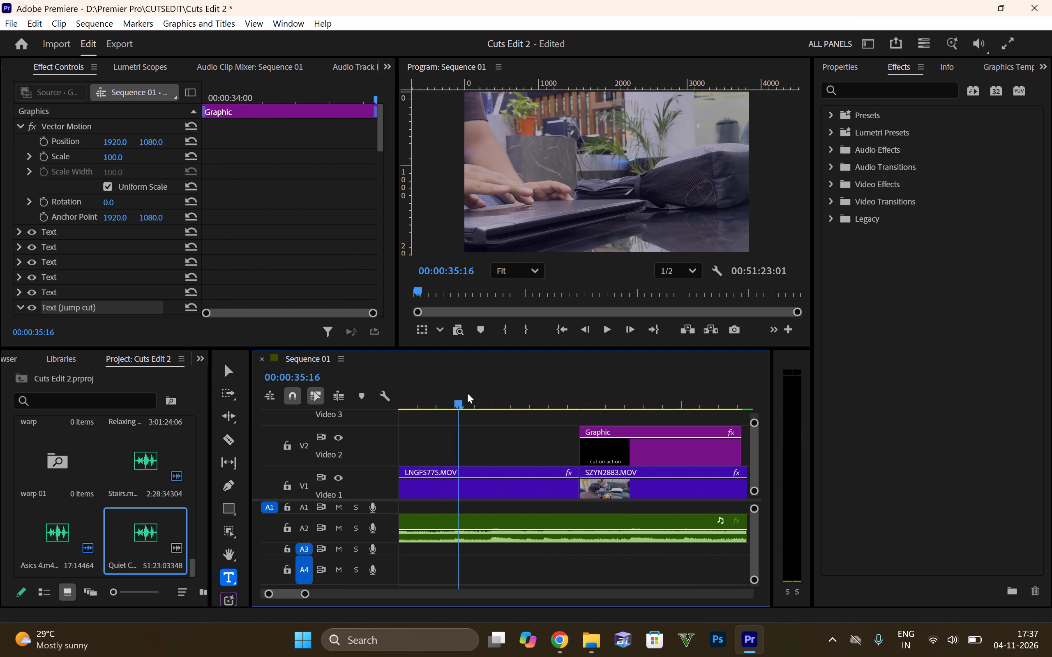
Return the playhead to the start of the sequence at 00:00:00:00.
{"action": "scroll", "coordinate": [452, 430], "scroll_direction": "down", "scroll_amount": 8, "text": "alt"}
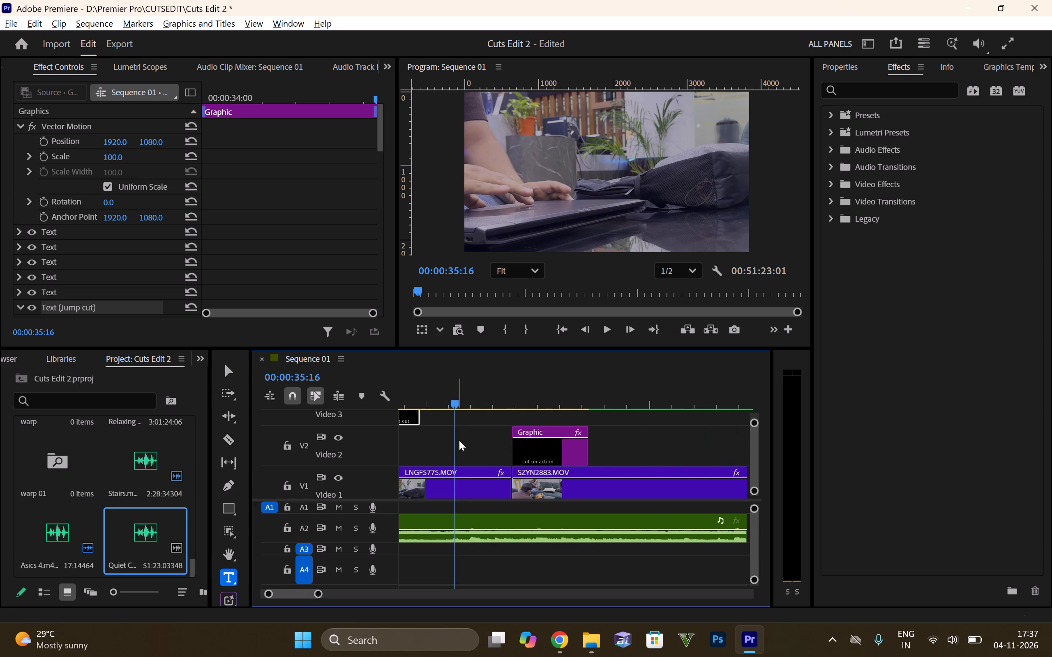
{"action": "scroll", "coordinate": [459, 440], "scroll_direction": "down", "scroll_amount": 10, "text": "alt"}
{"action": "left_click_drag", "start_coordinate": [459, 404], "coordinate": [0, 490]}
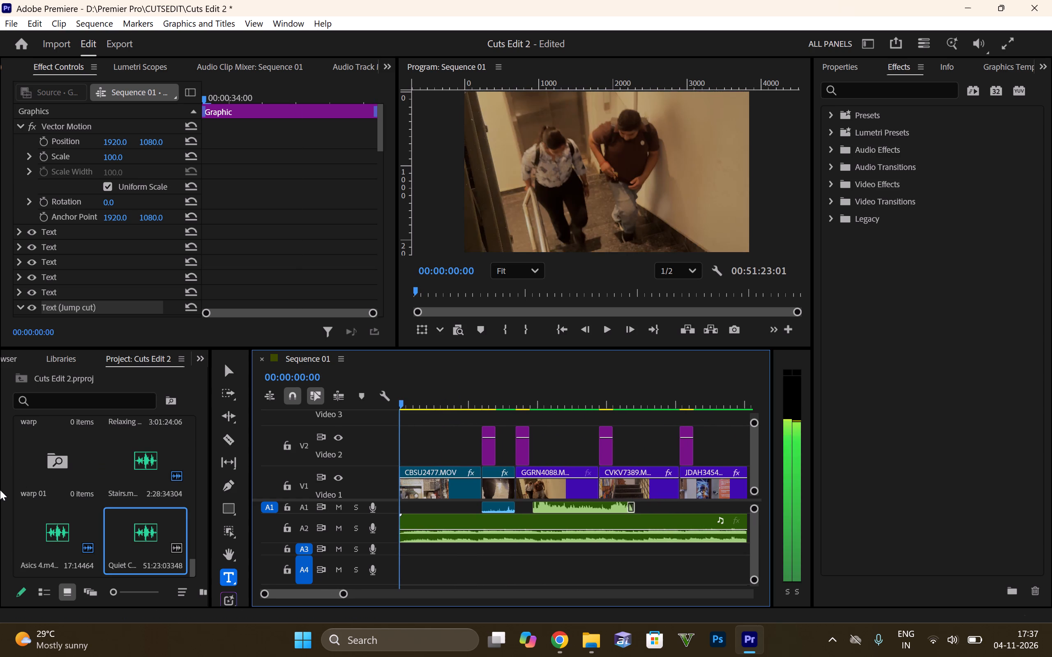
{"action": "left_click_drag", "start_coordinate": [0, 490], "coordinate": [0, 495]}
Save the project under the new name "types of cuts" in the CUTSEDIT folder.
{"action": "key", "text": "ctrl+shift+s"}
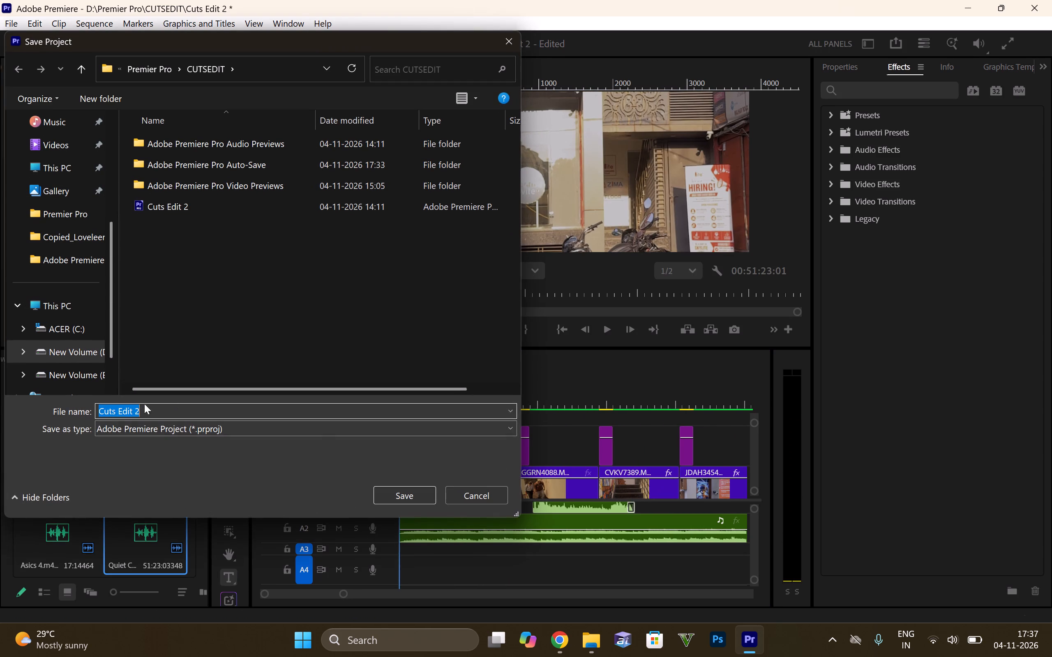
{"action": "left_click", "coordinate": [151, 414]}
{"action": "key", "text": "c"}
{"action": "key", "text": "BackSpace"}
{"action": "key", "text": "BackSpace"}
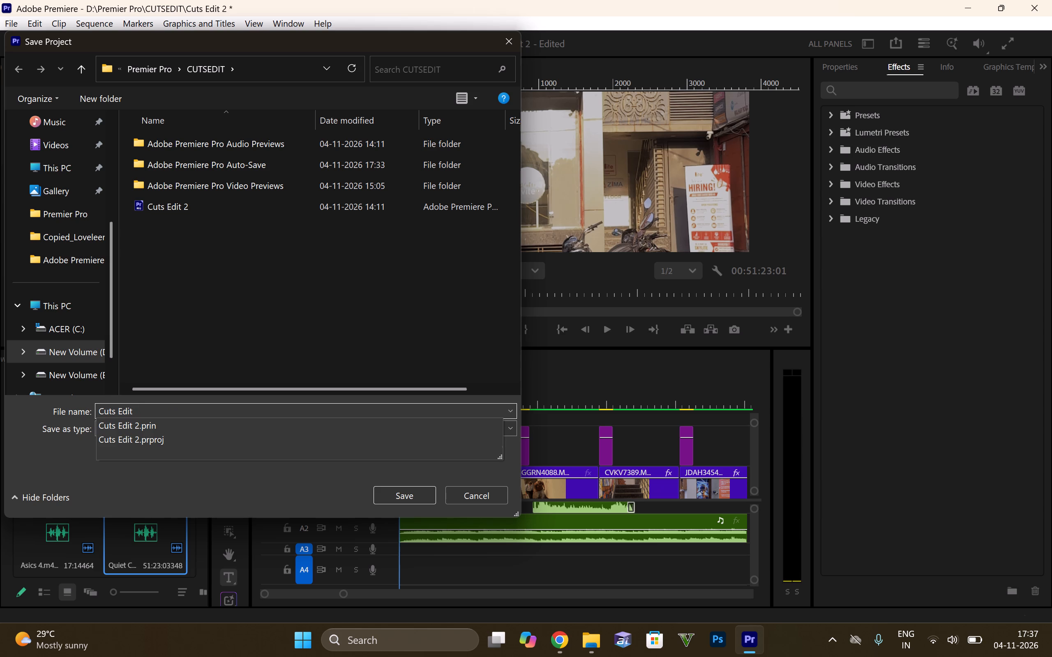
{"action": "key", "text": "BackSpace"}
{"action": "key", "text": "BackSpace"}
{"action": "key", "text": "BackSpace"}
{"action": "key", "text": "BackSpace"}
{"action": "key", "text": "BackSpace"}
{"action": "key", "text": "BackSpace"}
{"action": "key", "text": "BackSpace"}
{"action": "key", "text": "BackSpace"}
{"action": "key", "text": "BackSpace"}
{"action": "key", "text": "BackSpace"}
{"action": "key", "text": "BackSpace"}
{"action": "key", "text": "BackSpace"}
{"action": "key", "text": "BackSpace"}
{"action": "key", "text": "BackSpace"}
{"action": "key", "text": "BackSpace"}
{"action": "type", "text": "ty"}
{"action": "type", "text": "pes"}
{"action": "key", "text": "space"}
{"action": "type", "text": "of"}
{"action": "key", "text": "space"}
{"action": "type", "text": "cuts"}
{"action": "key", "text": "Return"}
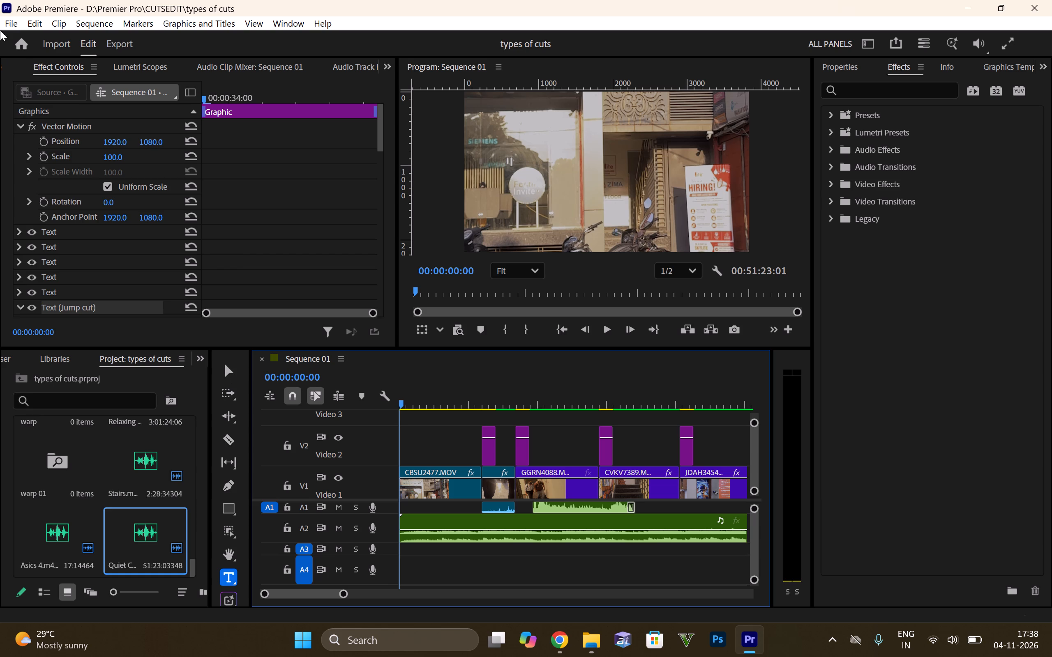
Start the Project Manager and create a destination folder named "types of cuts" on New Volume (E:).
{"action": "left_click", "coordinate": [14, 20]}
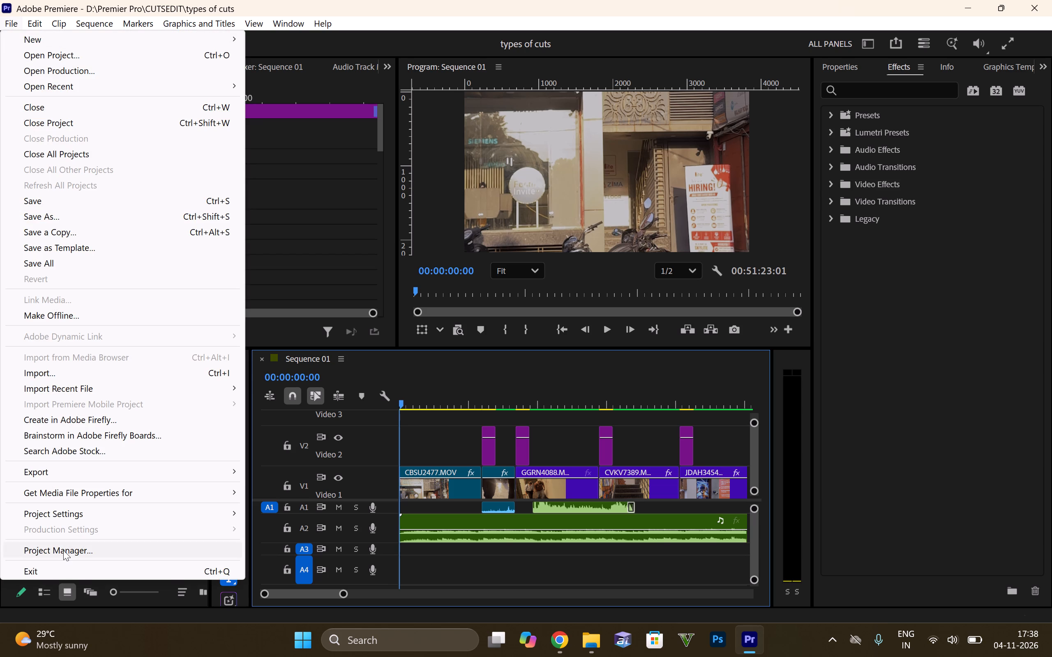
{"action": "left_click", "coordinate": [63, 550]}
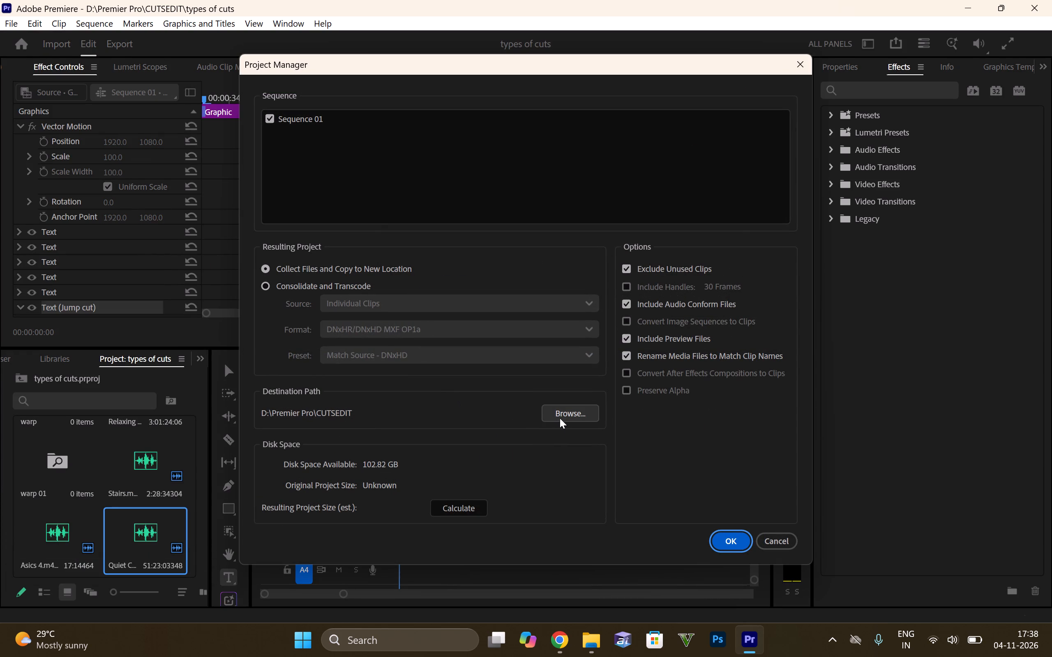
{"action": "left_click", "coordinate": [560, 418]}
{"action": "double_click", "coordinate": [451, 241]}
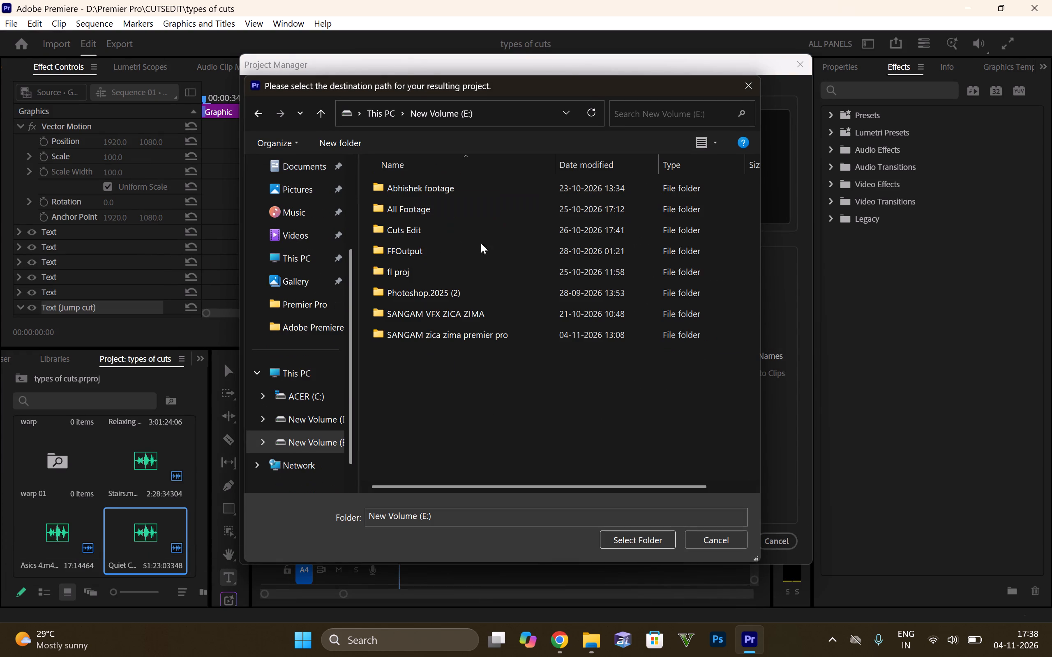
{"action": "right_click", "coordinate": [451, 392]}
{"action": "left_click", "coordinate": [518, 542]}
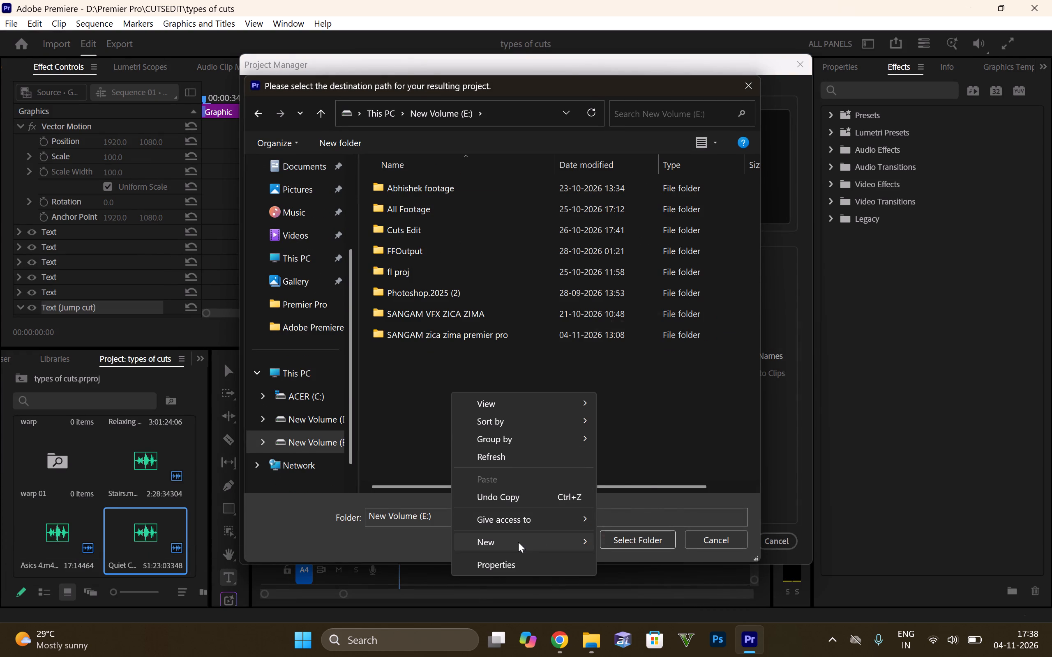
{"action": "left_click", "coordinate": [674, 330]}
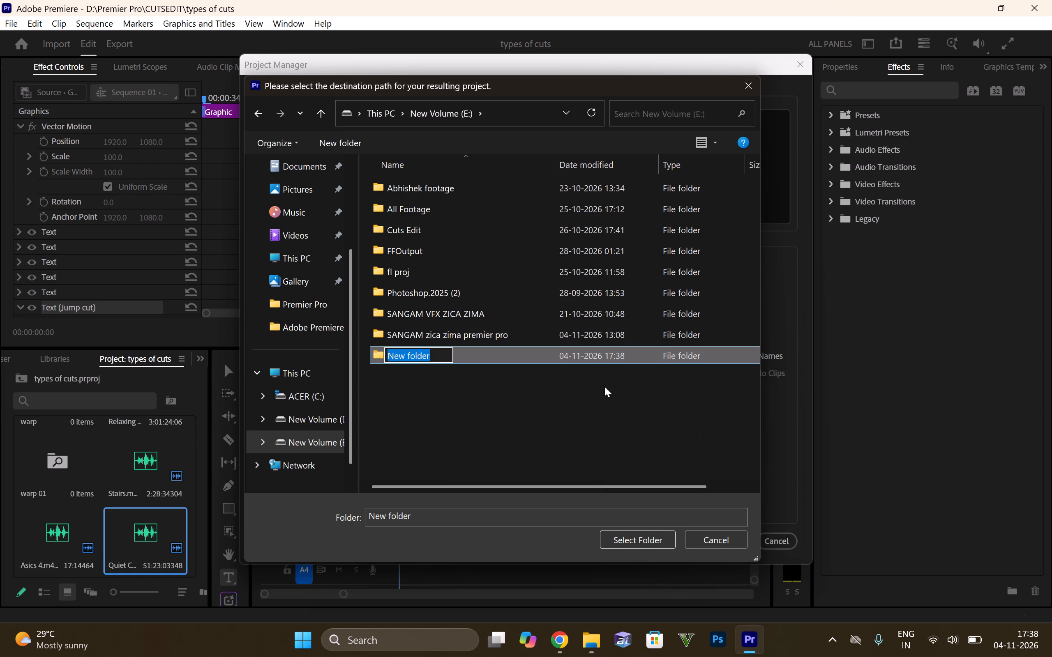
{"action": "type", "text": "types of cius"}
{"action": "key", "text": "BackSpace"}
{"action": "key", "text": "BackSpace"}
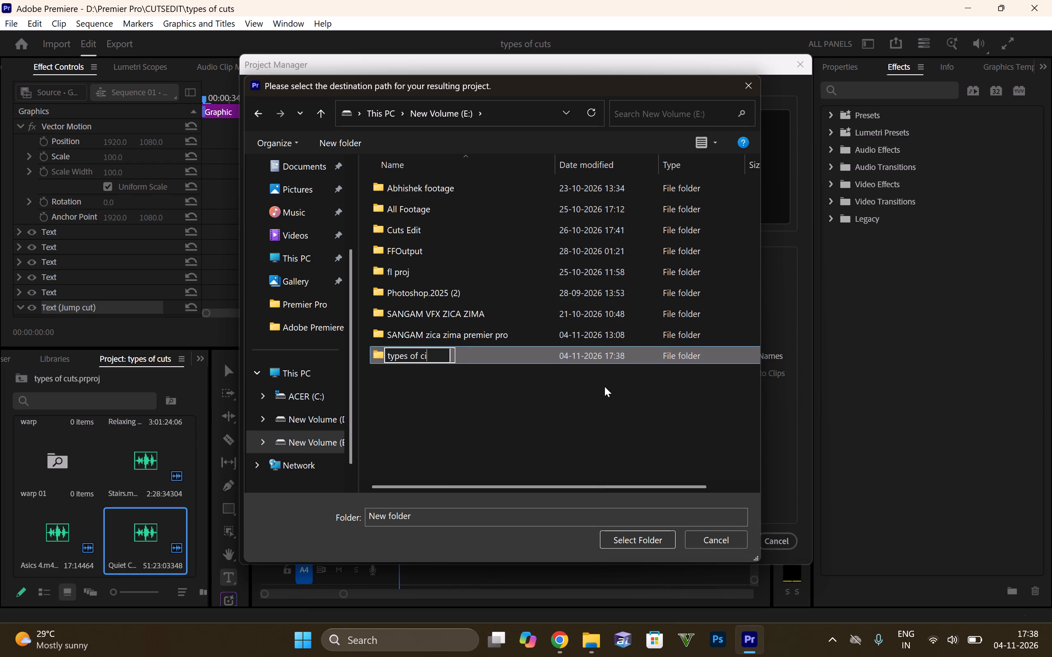
{"action": "key", "text": "BackSpace"}
{"action": "type", "text": "uts"}
{"action": "key", "text": "Return"}
{"action": "key", "text": "Return"}
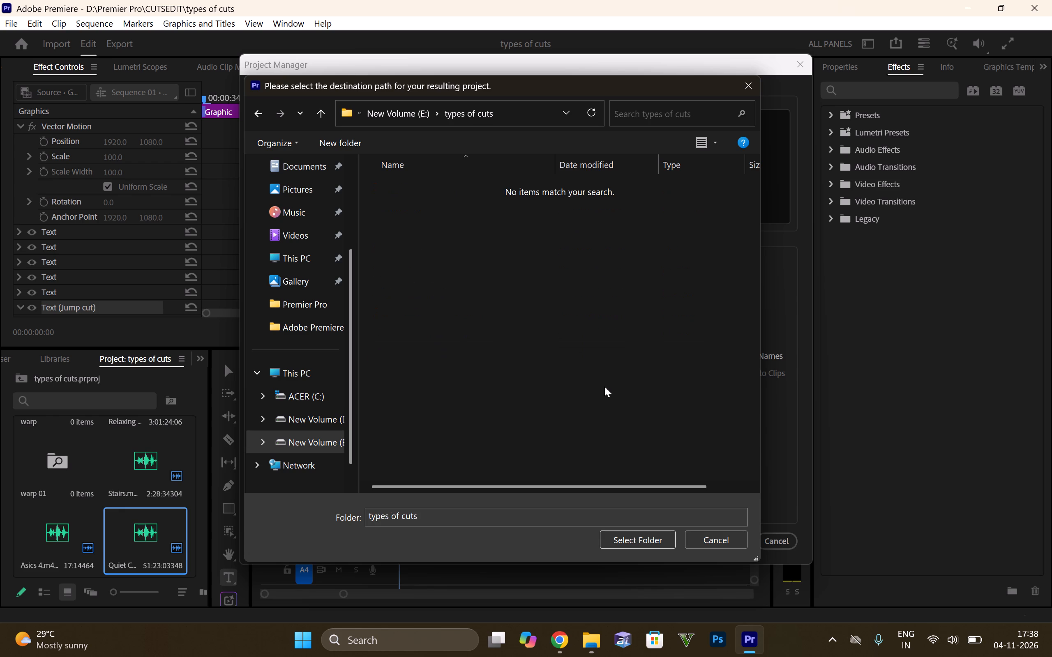
Set E:\types of cuts as the destination path and collect Sequence 01's files there.
{"action": "left_click", "coordinate": [514, 343]}
{"action": "key", "text": "ctrl+v"}
{"action": "left_click", "coordinate": [448, 299]}
{"action": "left_click", "coordinate": [632, 538]}
{"action": "left_click", "coordinate": [736, 541]}
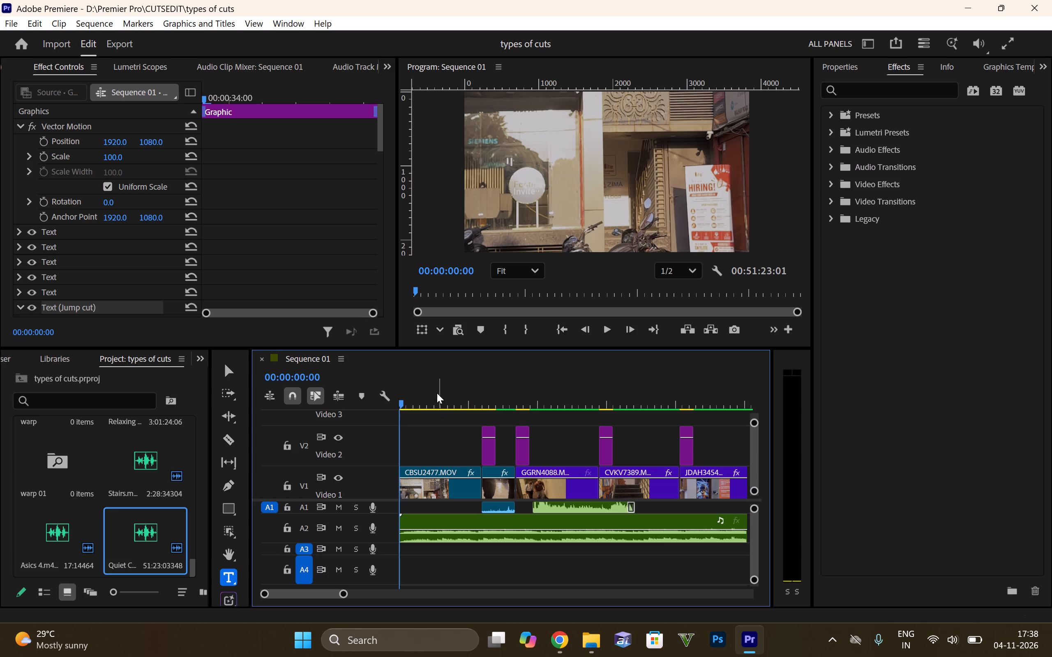
Render the whole of Sequence 01 and stop the playback that follows.
{"action": "left_click_drag", "start_coordinate": [429, 396], "coordinate": [265, 412]}
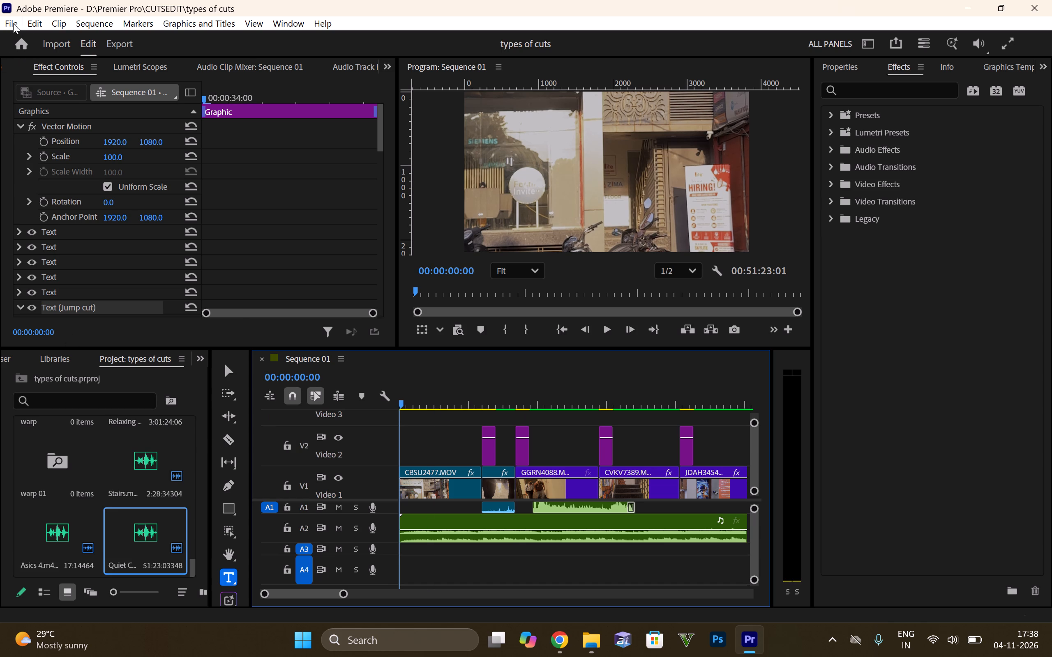
{"action": "left_click", "coordinate": [5, 16]}
{"action": "left_click", "coordinate": [92, 22]}
{"action": "left_click", "coordinate": [103, 29]}
{"action": "left_click", "coordinate": [134, 77]}
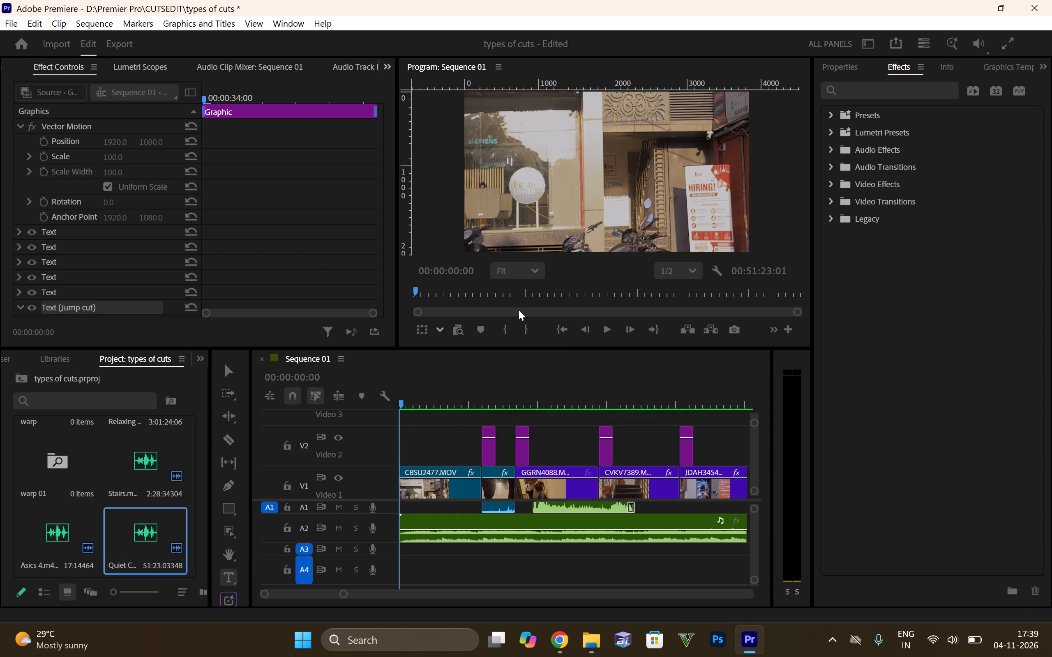
{"action": "key", "text": "space"}
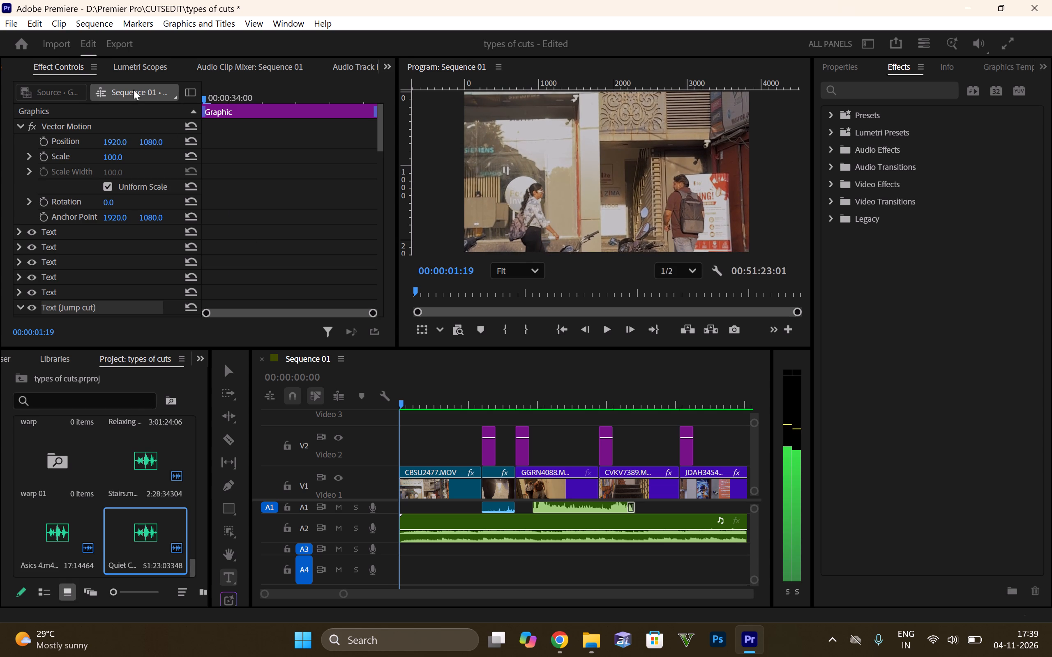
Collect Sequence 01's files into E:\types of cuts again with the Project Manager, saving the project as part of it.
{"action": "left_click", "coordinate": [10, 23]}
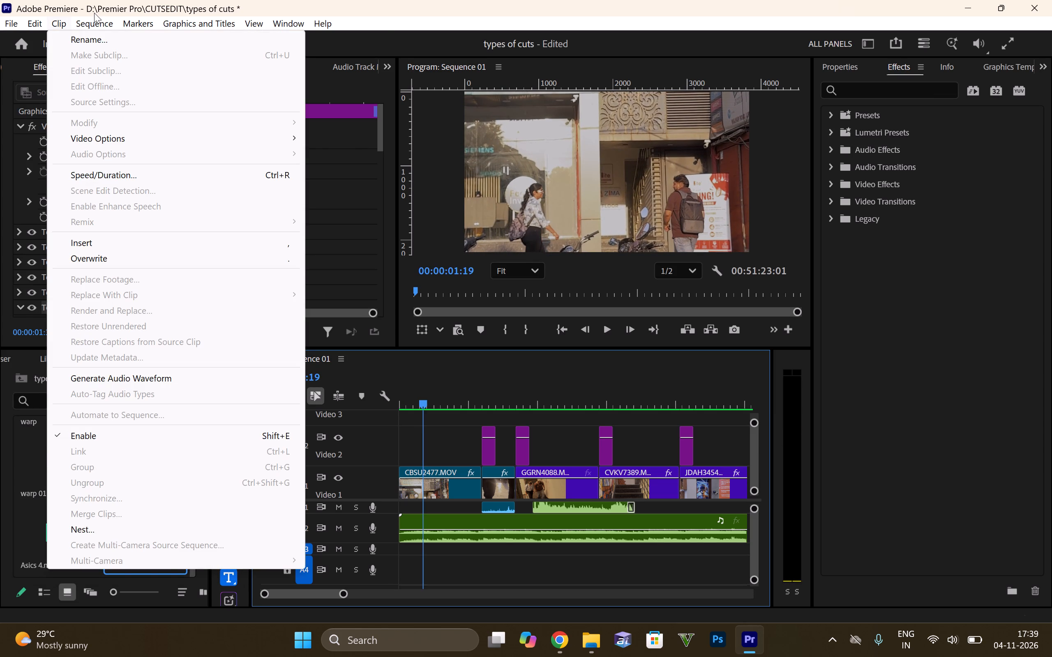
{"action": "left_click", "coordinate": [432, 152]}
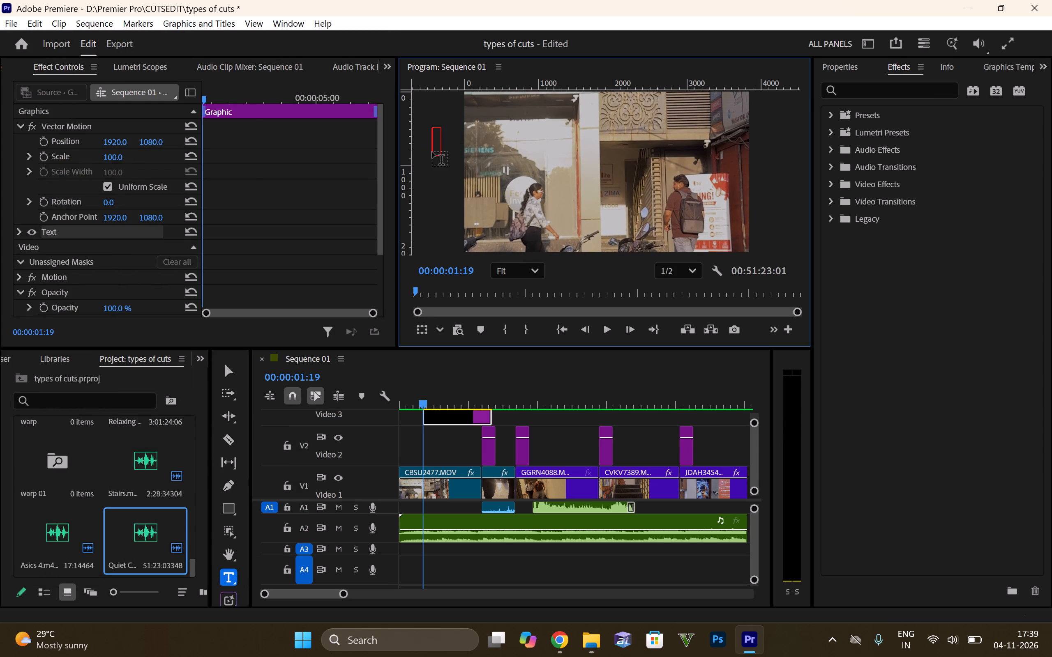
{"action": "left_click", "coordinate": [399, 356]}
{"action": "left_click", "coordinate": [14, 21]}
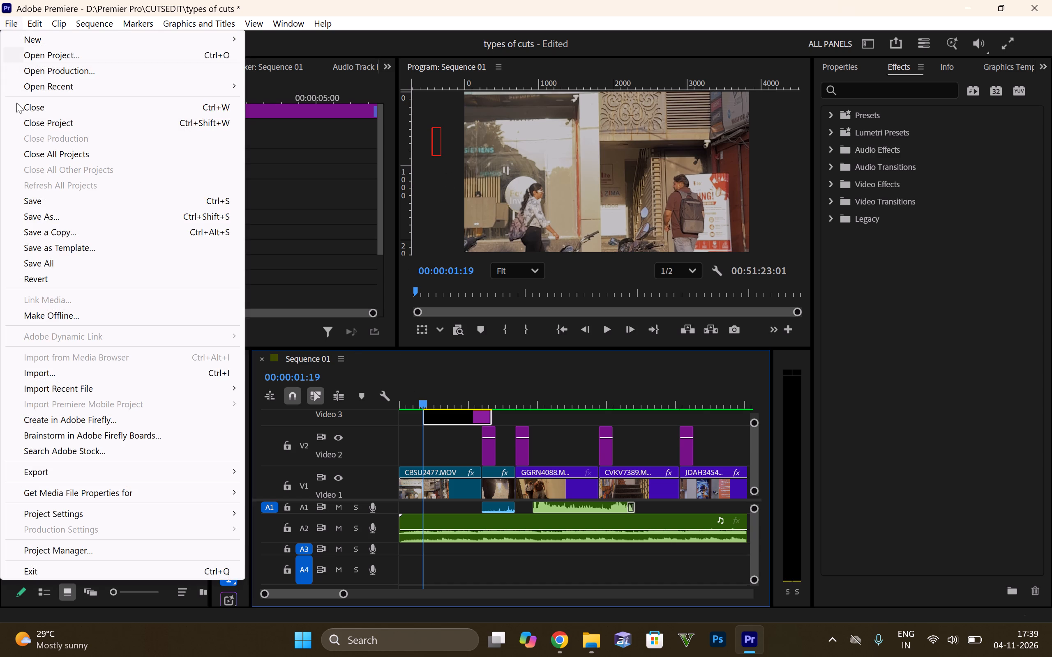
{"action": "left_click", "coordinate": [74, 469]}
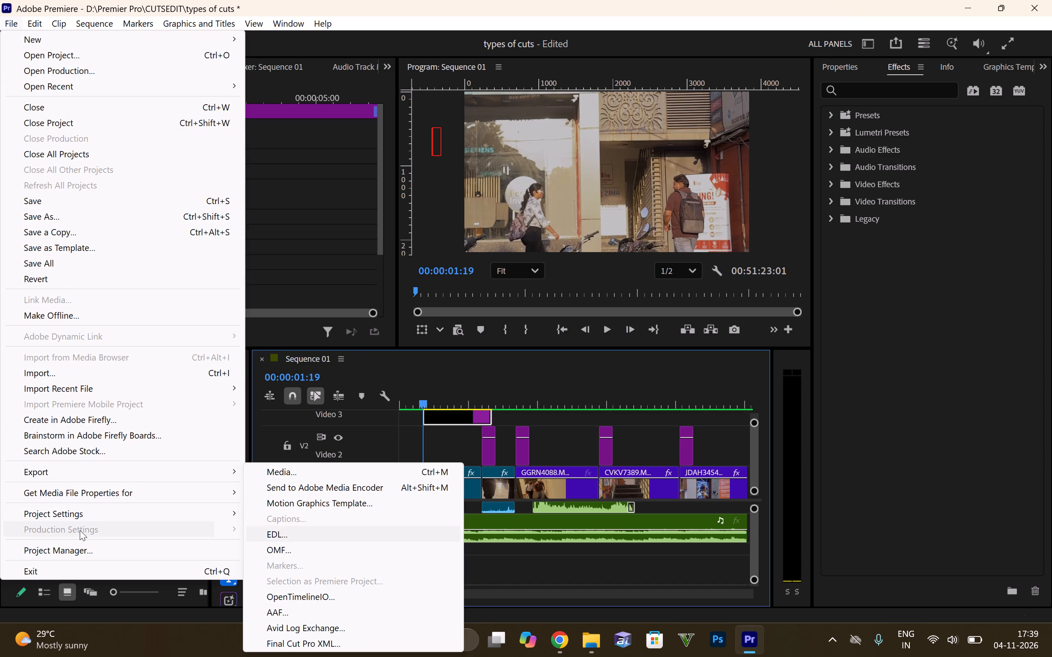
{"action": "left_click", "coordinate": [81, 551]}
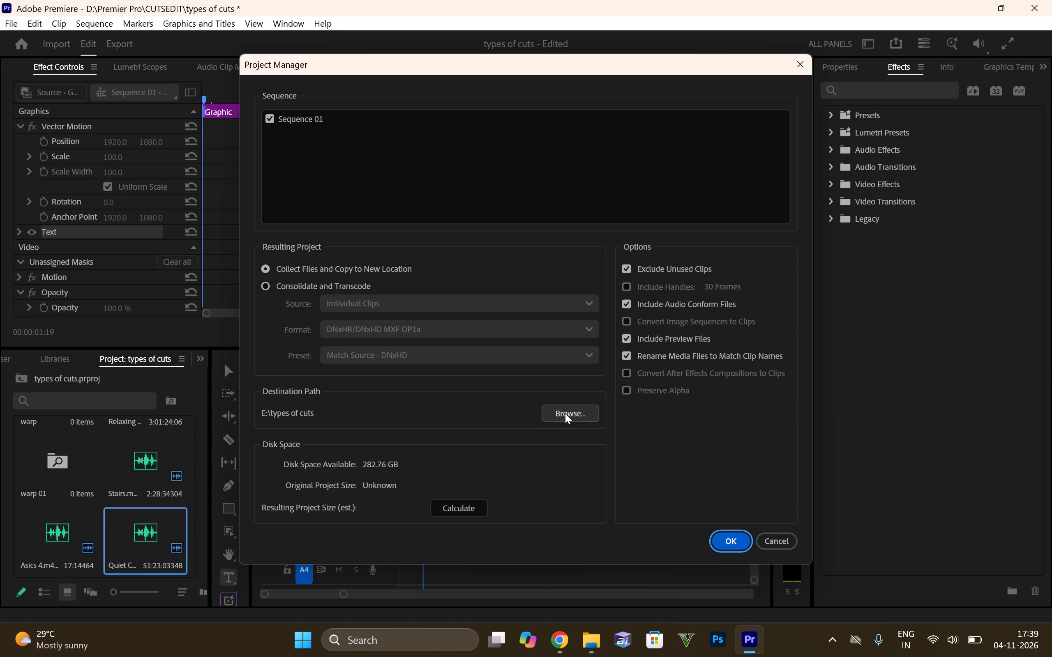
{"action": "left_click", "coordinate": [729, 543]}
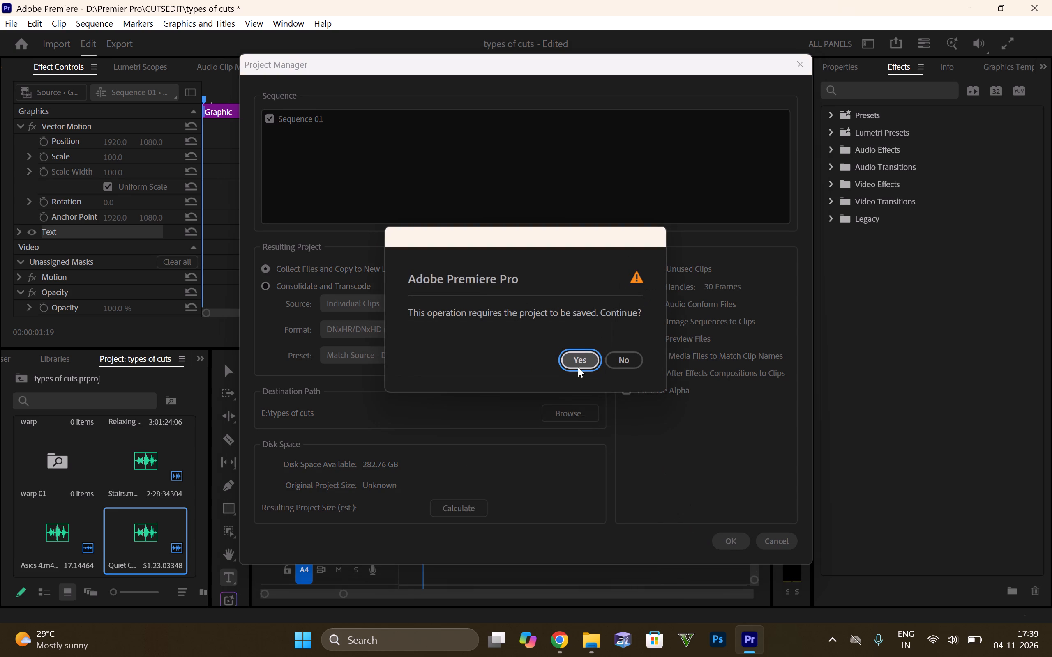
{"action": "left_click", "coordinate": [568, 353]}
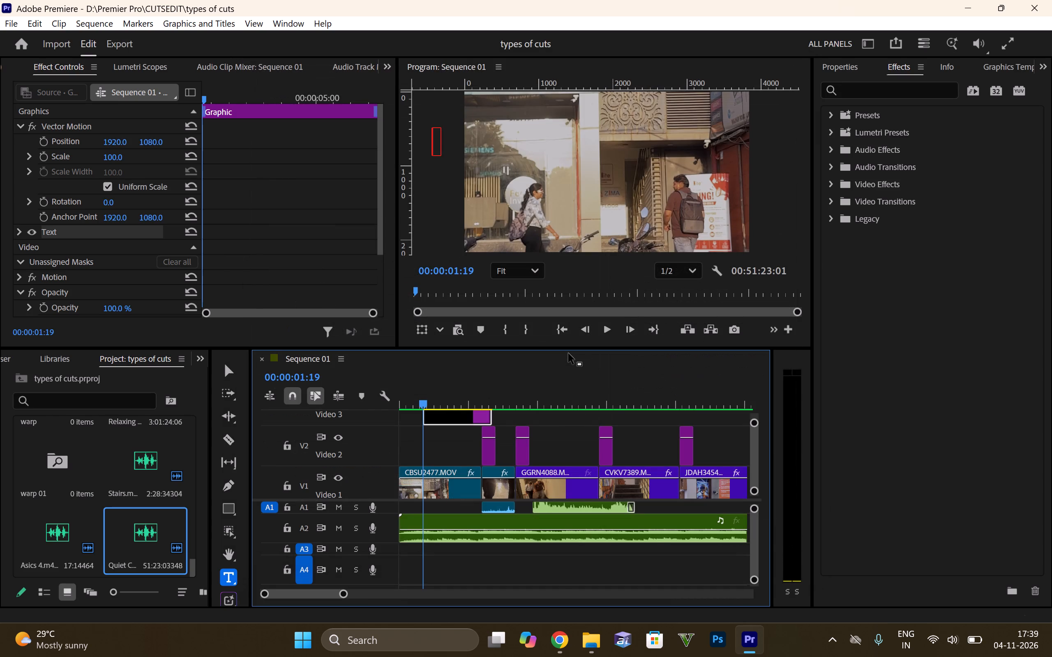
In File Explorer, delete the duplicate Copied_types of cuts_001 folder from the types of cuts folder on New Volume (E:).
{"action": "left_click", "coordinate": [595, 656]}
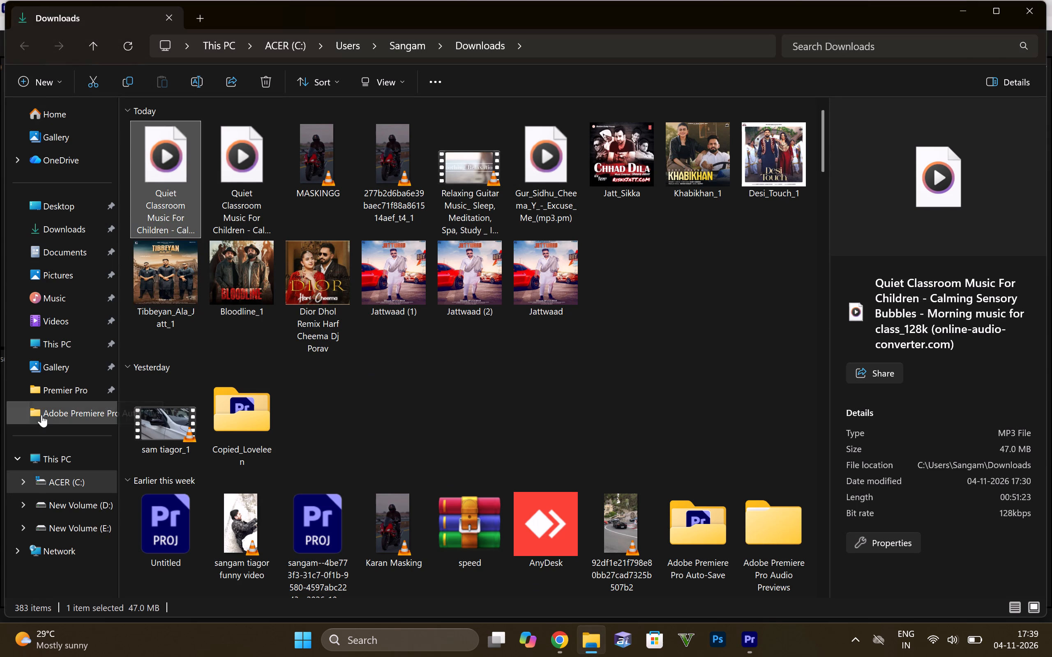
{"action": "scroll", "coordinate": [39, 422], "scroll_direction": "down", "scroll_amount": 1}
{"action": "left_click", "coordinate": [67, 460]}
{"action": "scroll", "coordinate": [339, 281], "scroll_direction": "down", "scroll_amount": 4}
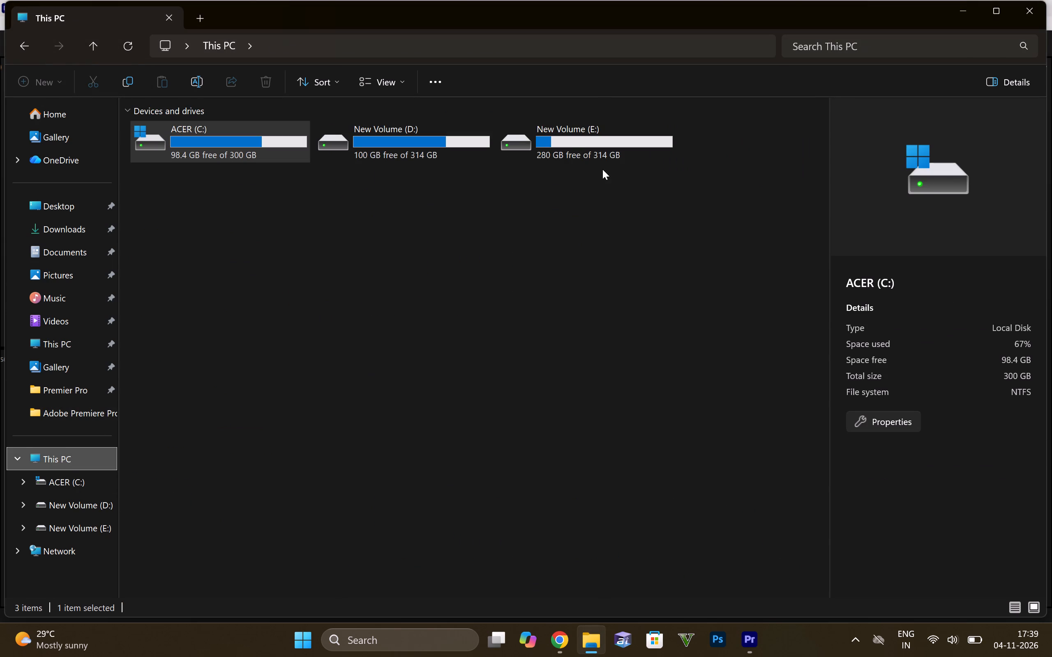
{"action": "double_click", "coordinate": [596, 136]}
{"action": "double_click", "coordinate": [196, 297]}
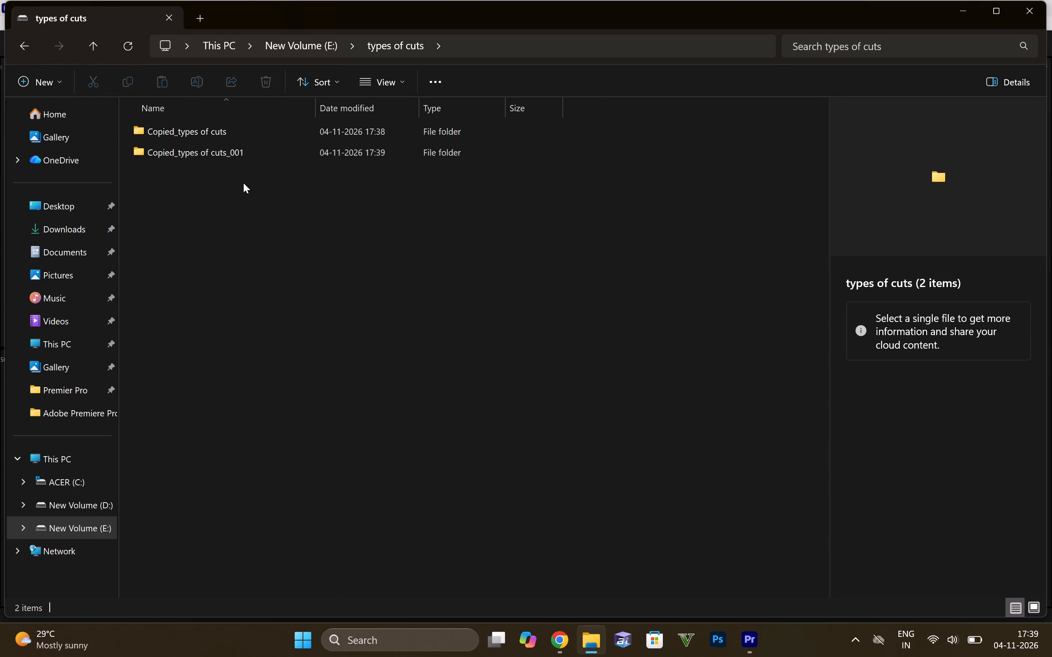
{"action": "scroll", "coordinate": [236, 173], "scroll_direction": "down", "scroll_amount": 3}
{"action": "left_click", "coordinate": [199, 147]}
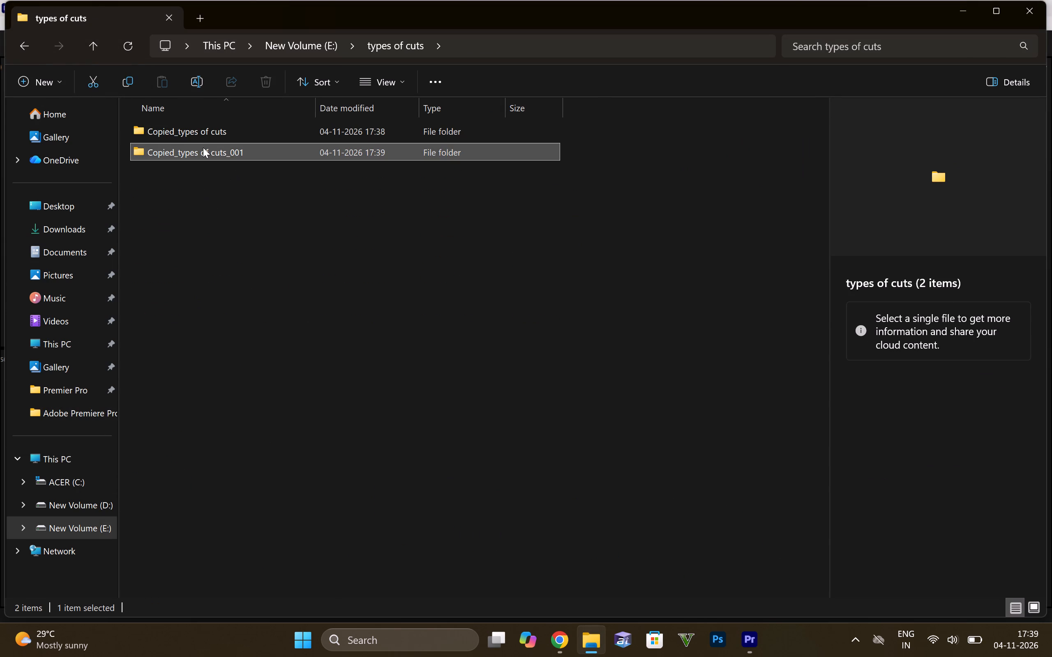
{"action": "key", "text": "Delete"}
Examine the collected media and project file inside the Copied_types of cuts folder.
{"action": "double_click", "coordinate": [195, 131]}
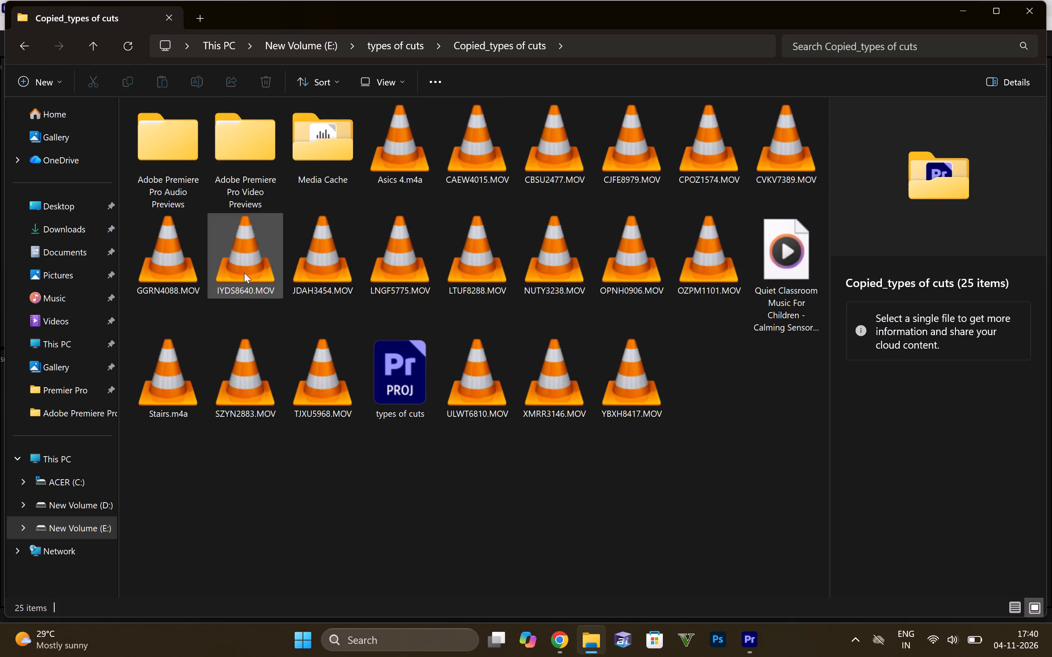
{"action": "scroll", "coordinate": [594, 549], "scroll_direction": "down", "scroll_amount": 3}
{"action": "scroll", "coordinate": [540, 494], "scroll_direction": "up", "scroll_amount": 6}
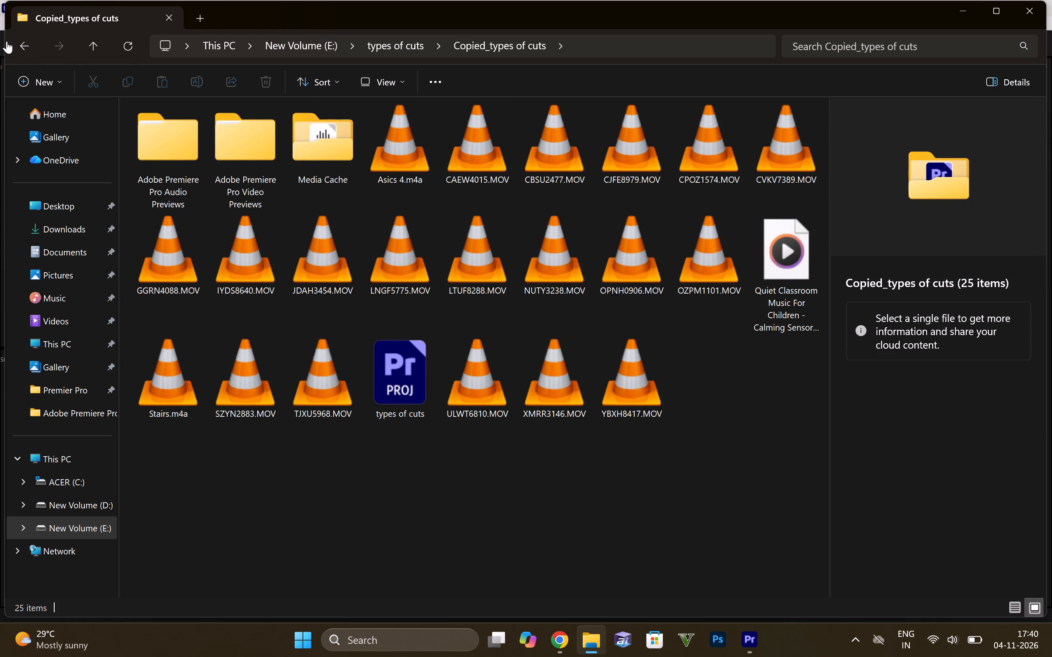
{"action": "left_click", "coordinate": [15, 51]}
{"action": "left_click", "coordinate": [23, 45]}
{"action": "left_click", "coordinate": [750, 453]}
Switch back to Adobe Premiere and export Sequence 01 as an H.264 media file named "types of cuts".
{"action": "left_click", "coordinate": [745, 652]}
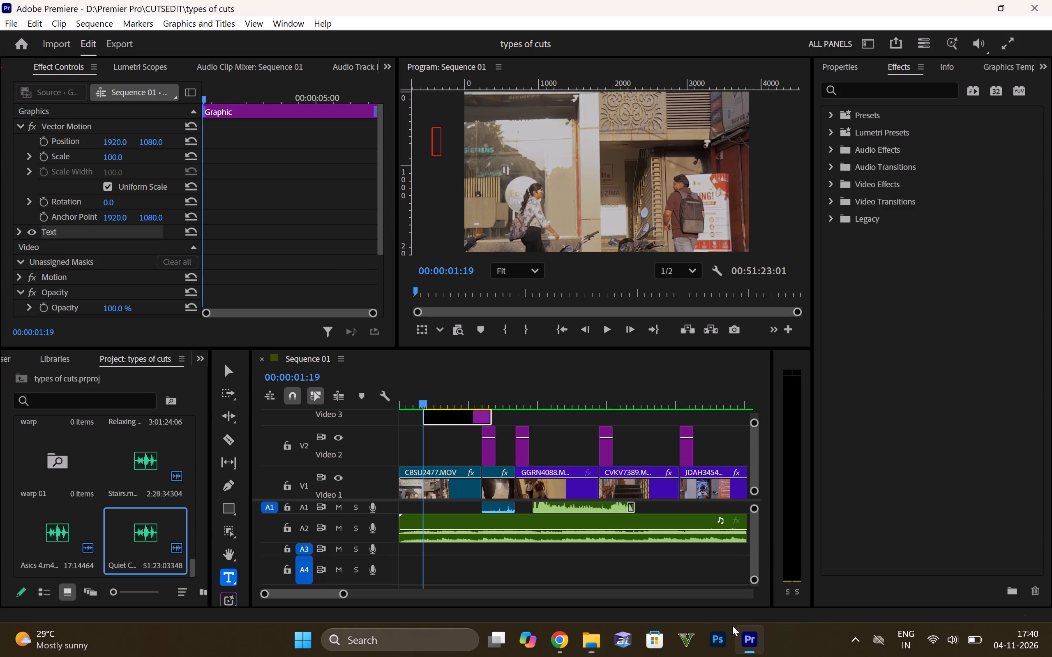
{"action": "key", "text": "ctrl+m"}
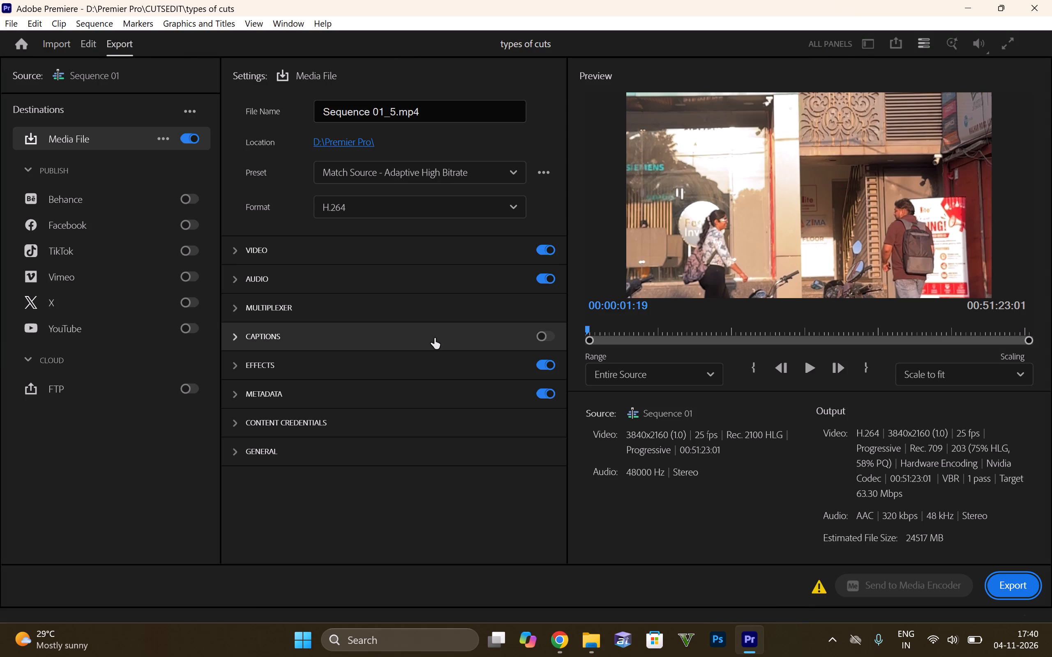
{"action": "triple_click", "coordinate": [360, 112]}
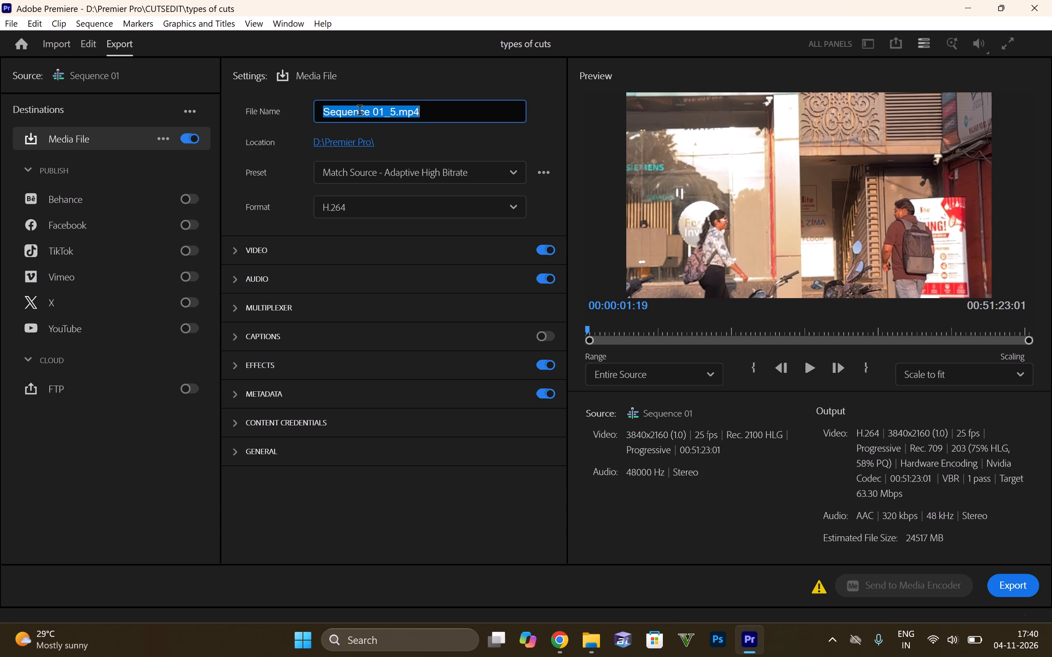
{"action": "type", "text": "types"}
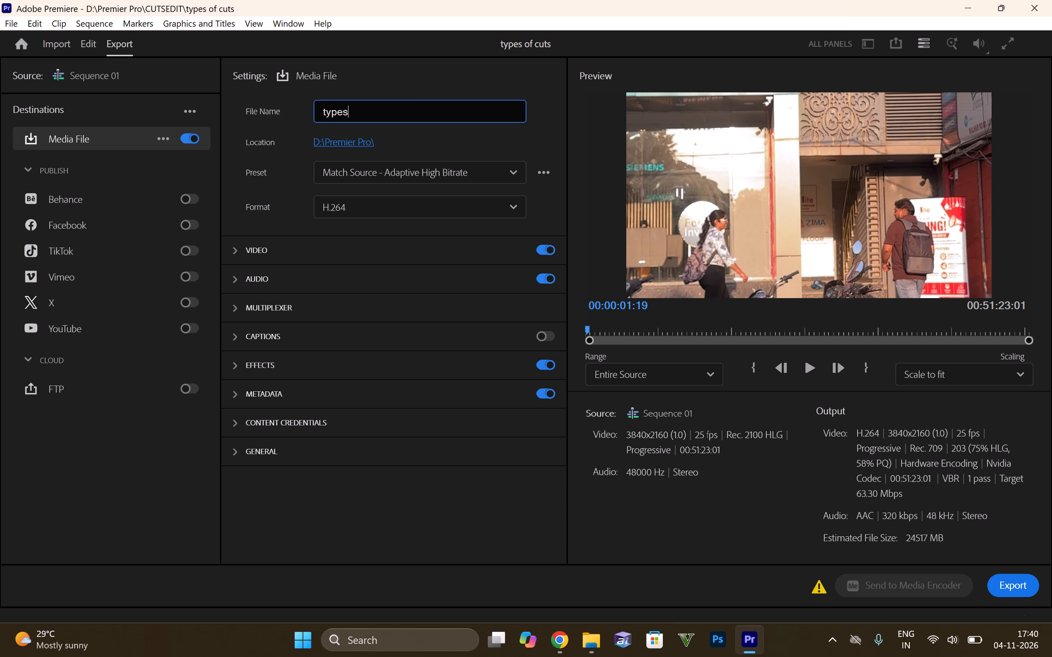
{"action": "key", "text": "space"}
{"action": "type", "text": "of cuts"}
{"action": "key", "text": "Return"}
{"action": "left_click", "coordinate": [1029, 580]}
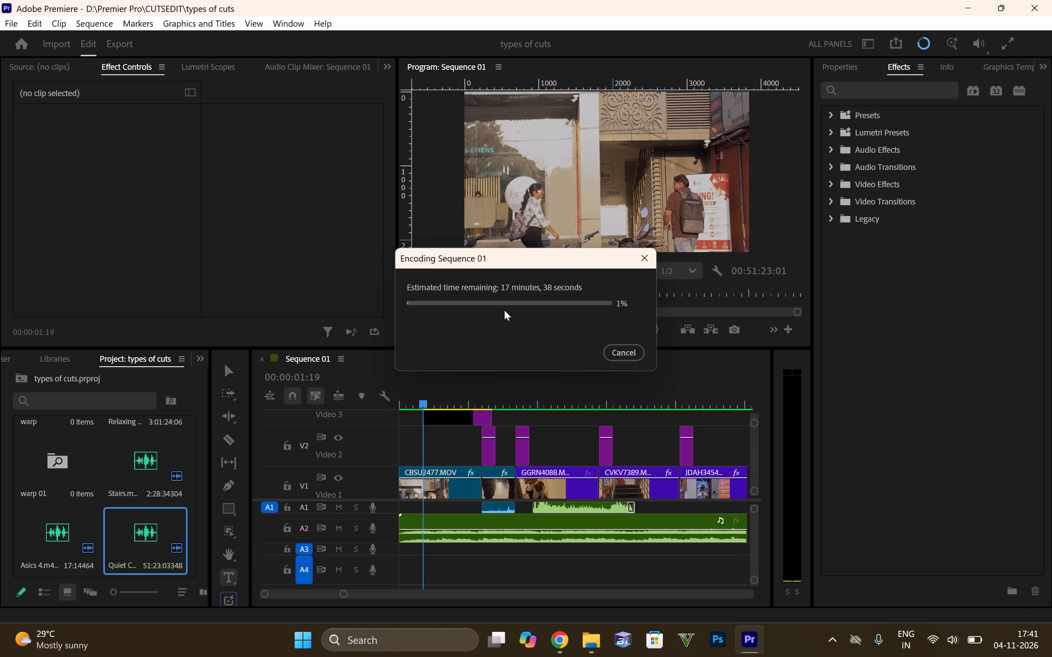
Cancel the running export of Sequence 01.
{"action": "key", "text": "Escape"}
{"action": "key", "text": "Escape"}
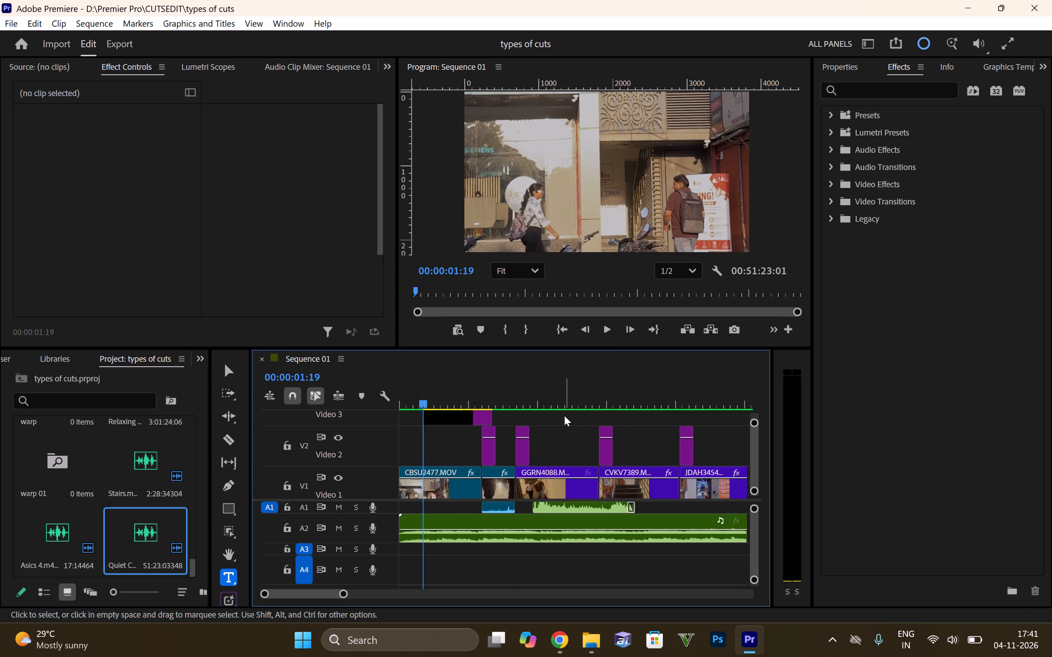
Cut the A2 music clip at 00:01:34:00, where the last video clip ends, and delete the excess music after the cut.
{"action": "scroll", "coordinate": [564, 416], "scroll_direction": "down", "scroll_amount": 19, "text": "alt"}
{"action": "scroll", "coordinate": [580, 543], "scroll_direction": "up", "scroll_amount": 7, "text": "ctrl"}
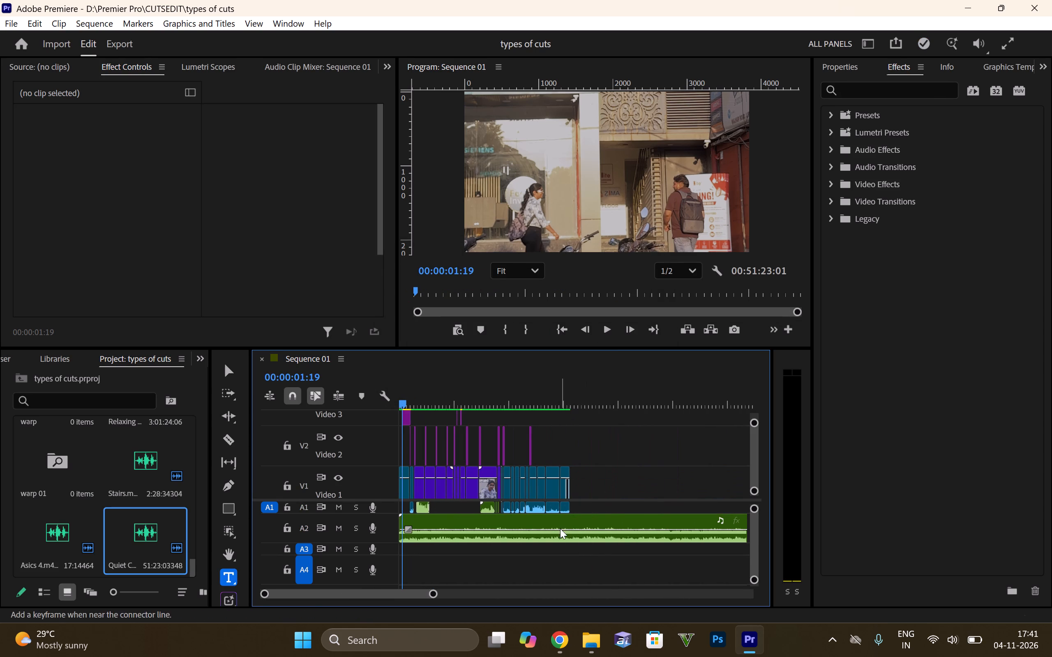
{"action": "scroll", "coordinate": [560, 528], "scroll_direction": "up", "scroll_amount": 6, "text": "ctrl"}
{"action": "scroll", "coordinate": [599, 549], "scroll_direction": "up", "scroll_amount": 6, "text": "alt"}
{"action": "scroll", "coordinate": [563, 525], "scroll_direction": "up", "scroll_amount": 20, "text": "alt"}
{"action": "scroll", "coordinate": [563, 525], "scroll_direction": "up", "scroll_amount": 1, "text": "alt"}
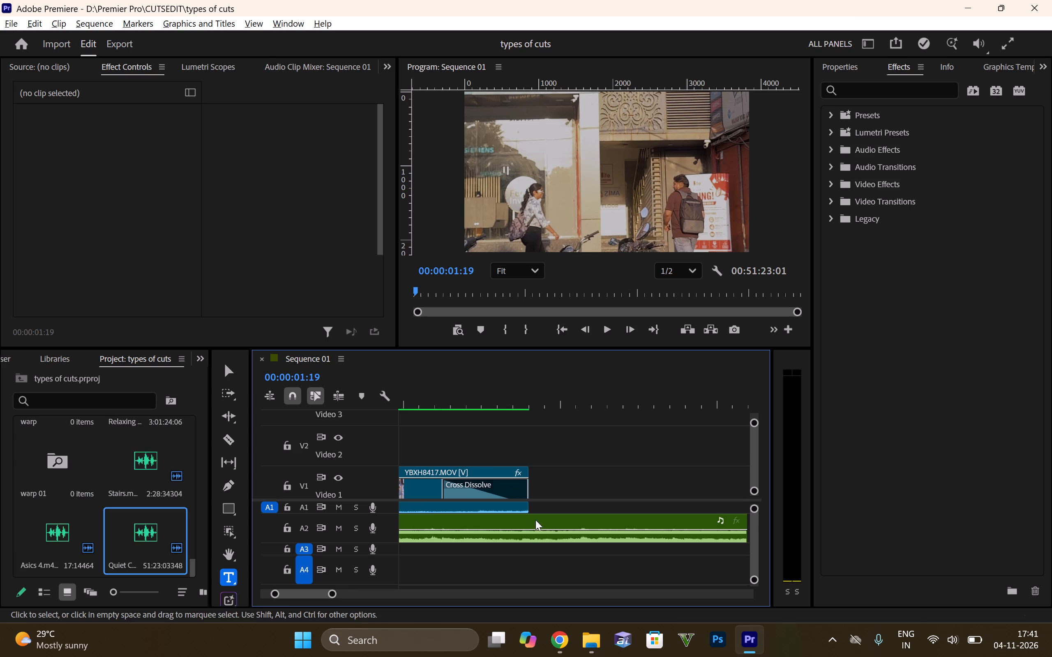
{"action": "left_click", "coordinate": [528, 527]}
{"action": "left_click", "coordinate": [537, 519]}
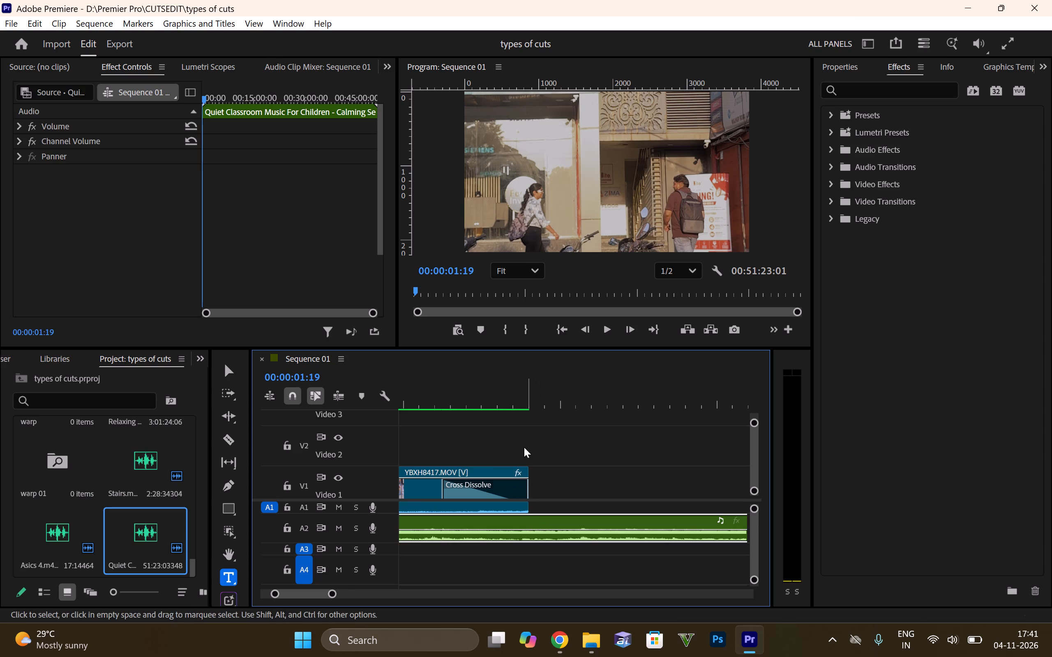
{"action": "left_click", "coordinate": [526, 397]}
{"action": "key", "text": "Right"}
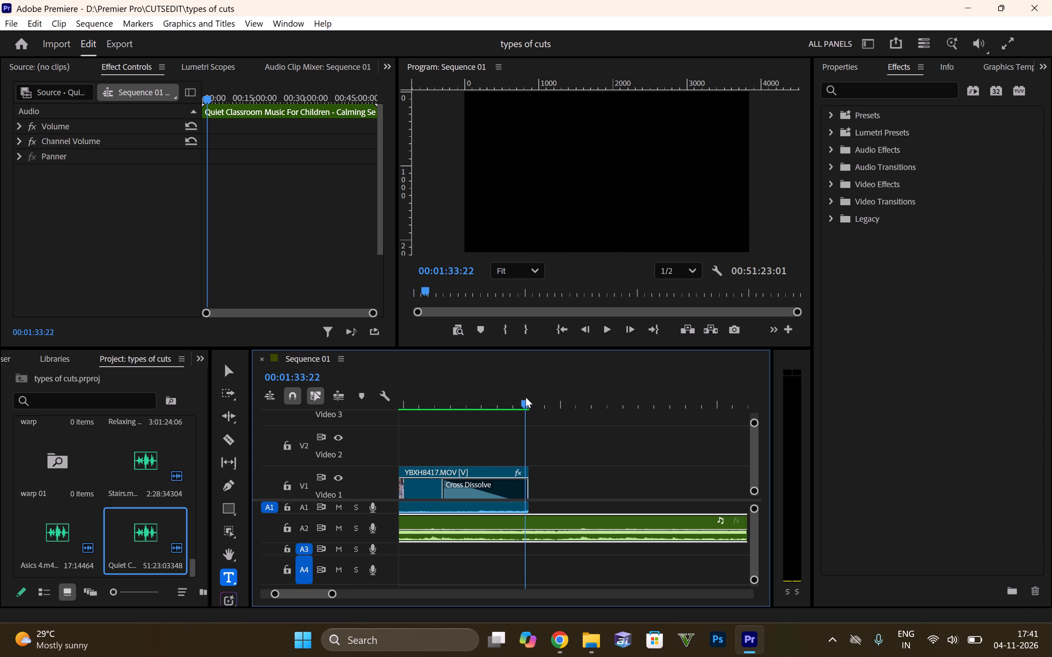
{"action": "key", "text": "Right"}
{"action": "key", "text": "Right"}
{"action": "key", "text": "Right"}
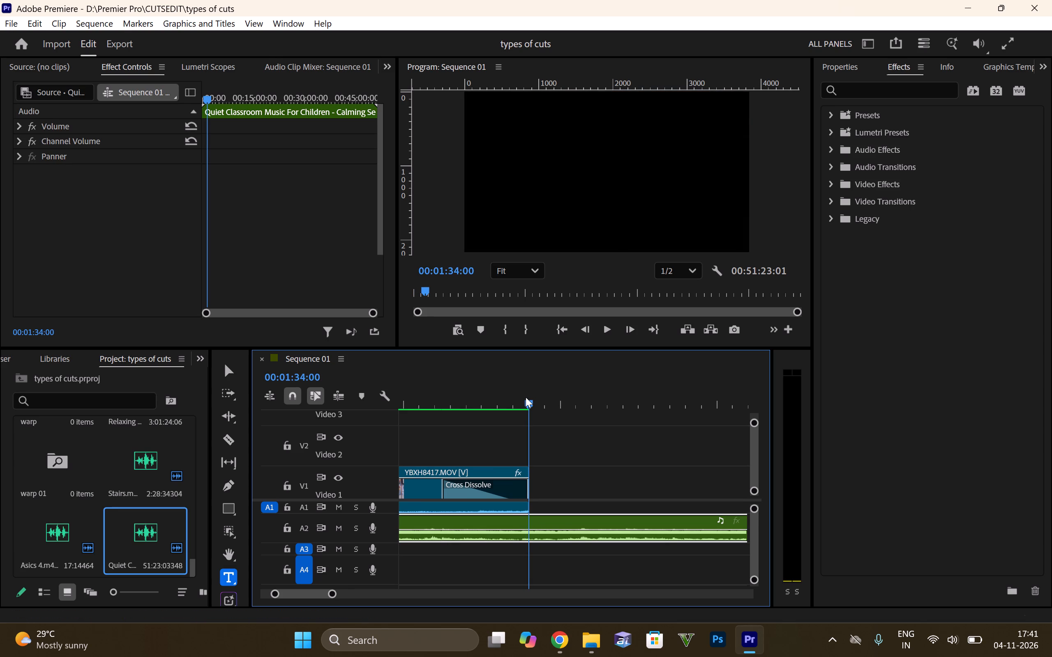
{"action": "scroll", "coordinate": [531, 400], "scroll_direction": "up", "scroll_amount": 1, "text": "ctrl"}
{"action": "scroll", "coordinate": [528, 439], "scroll_direction": "up", "scroll_amount": 20, "text": "alt"}
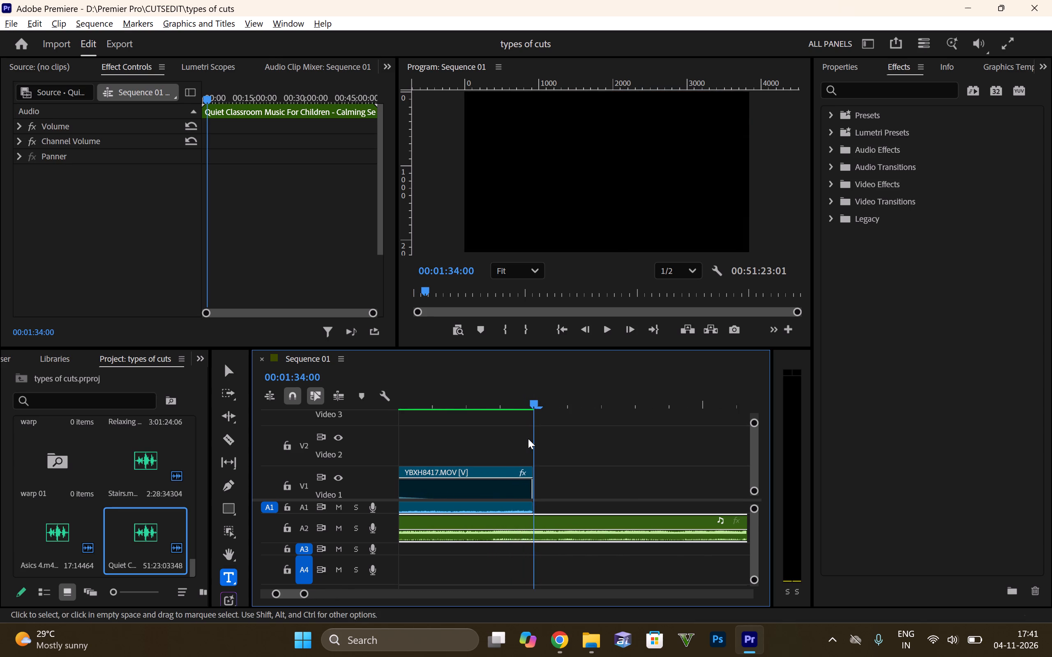
{"action": "scroll", "coordinate": [528, 439], "scroll_direction": "up", "scroll_amount": 4, "text": "alt"}
{"action": "key", "text": "ctrl+k"}
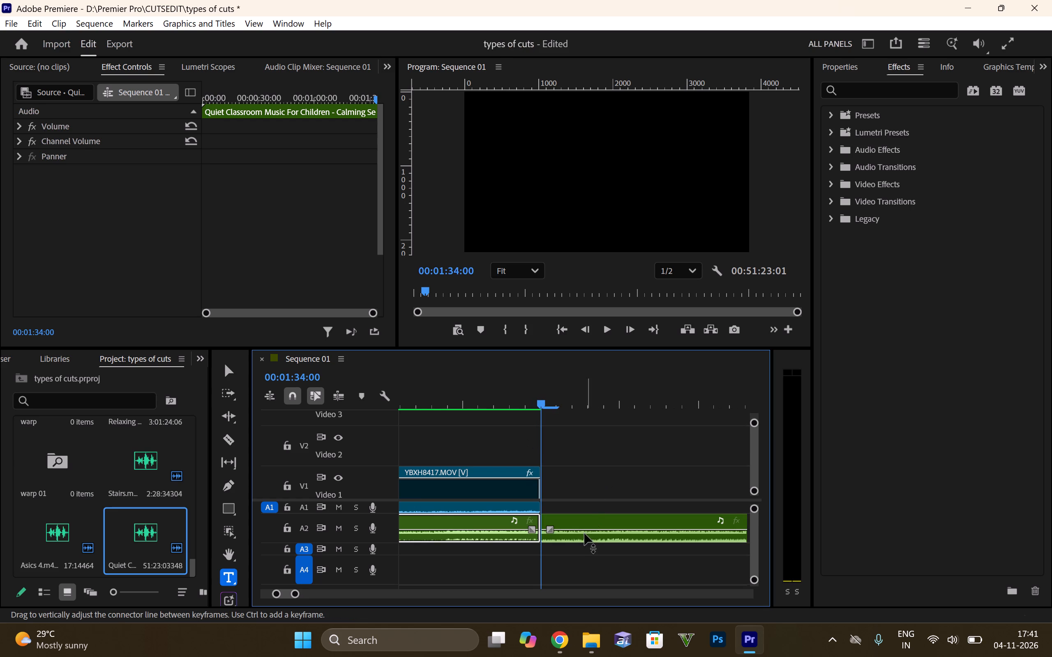
{"action": "left_click", "coordinate": [575, 533]}
{"action": "key", "text": "Delete"}
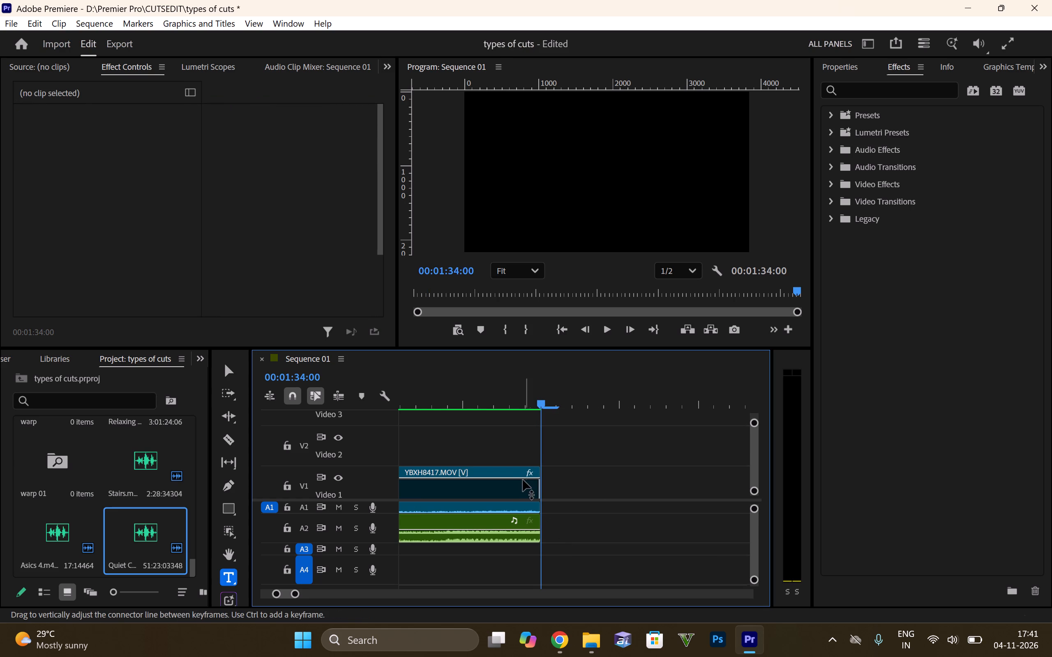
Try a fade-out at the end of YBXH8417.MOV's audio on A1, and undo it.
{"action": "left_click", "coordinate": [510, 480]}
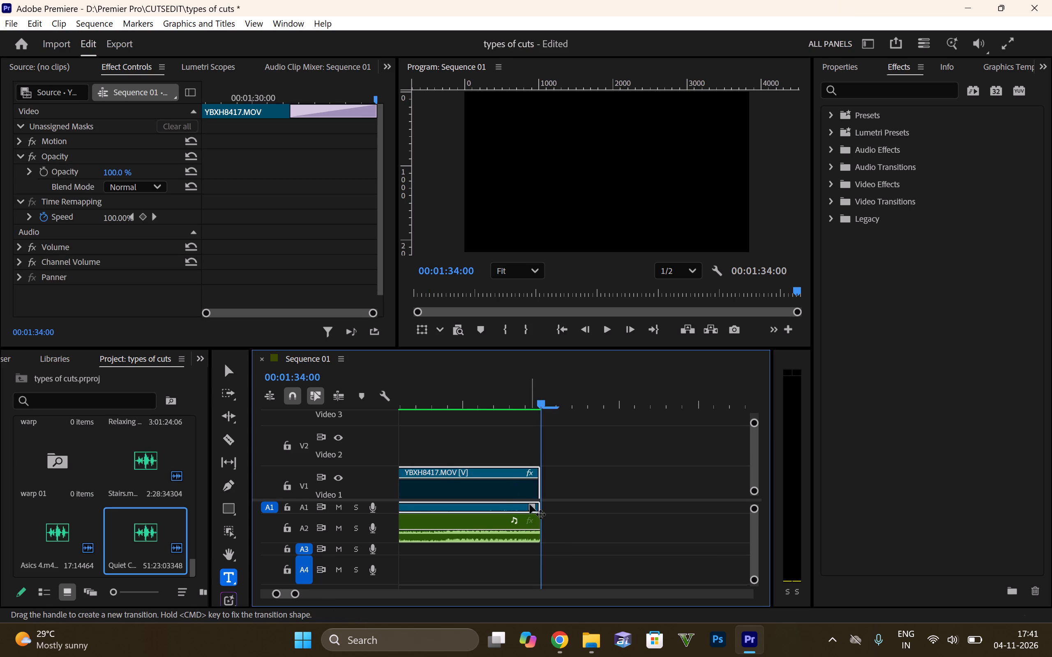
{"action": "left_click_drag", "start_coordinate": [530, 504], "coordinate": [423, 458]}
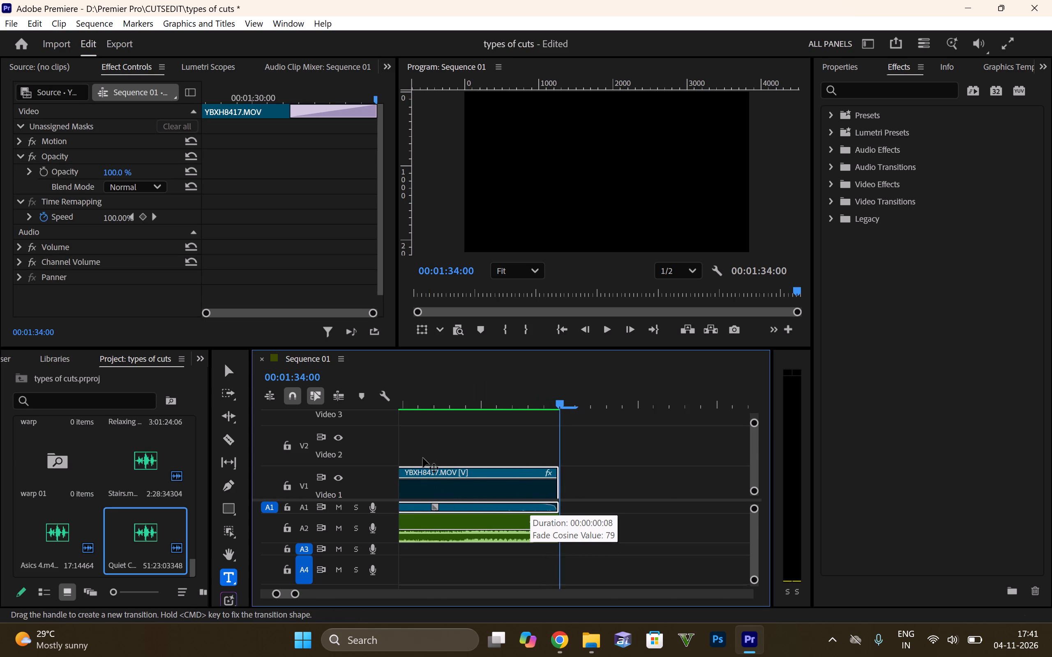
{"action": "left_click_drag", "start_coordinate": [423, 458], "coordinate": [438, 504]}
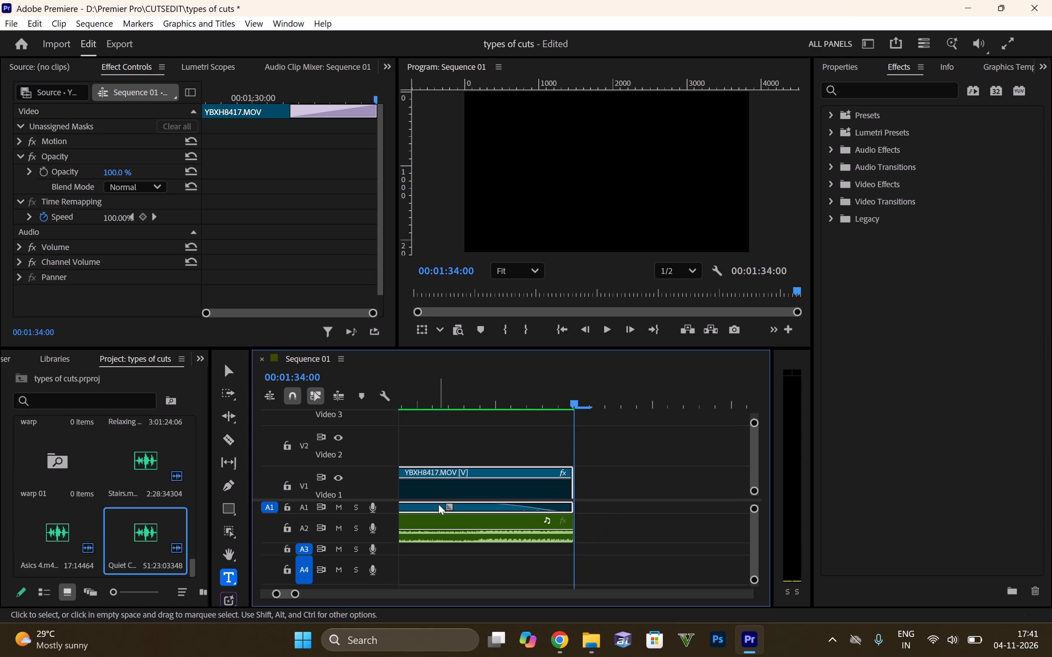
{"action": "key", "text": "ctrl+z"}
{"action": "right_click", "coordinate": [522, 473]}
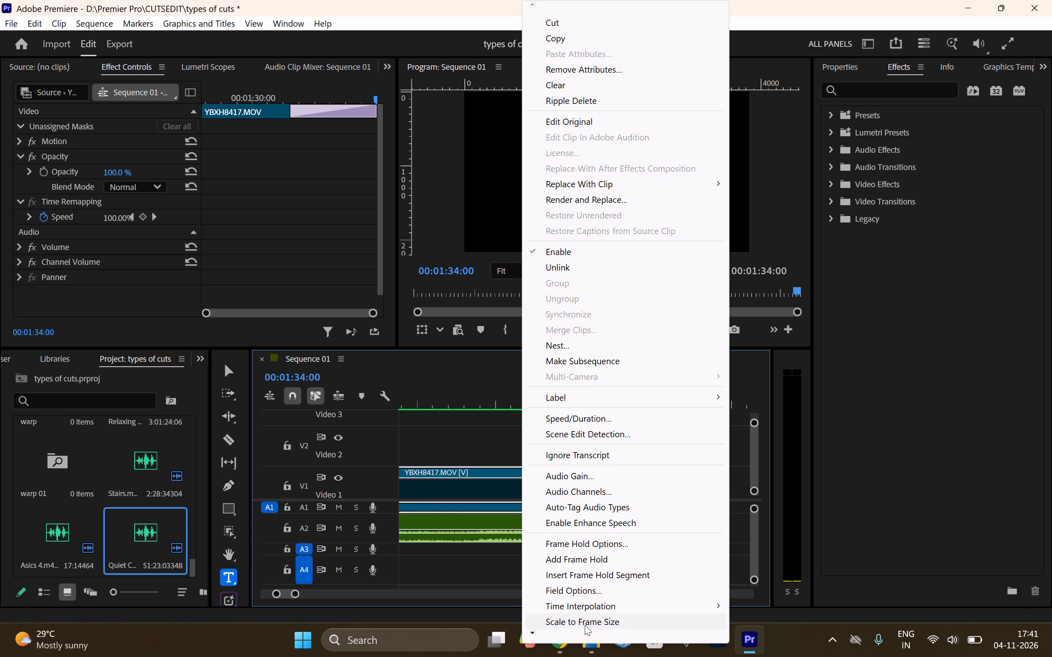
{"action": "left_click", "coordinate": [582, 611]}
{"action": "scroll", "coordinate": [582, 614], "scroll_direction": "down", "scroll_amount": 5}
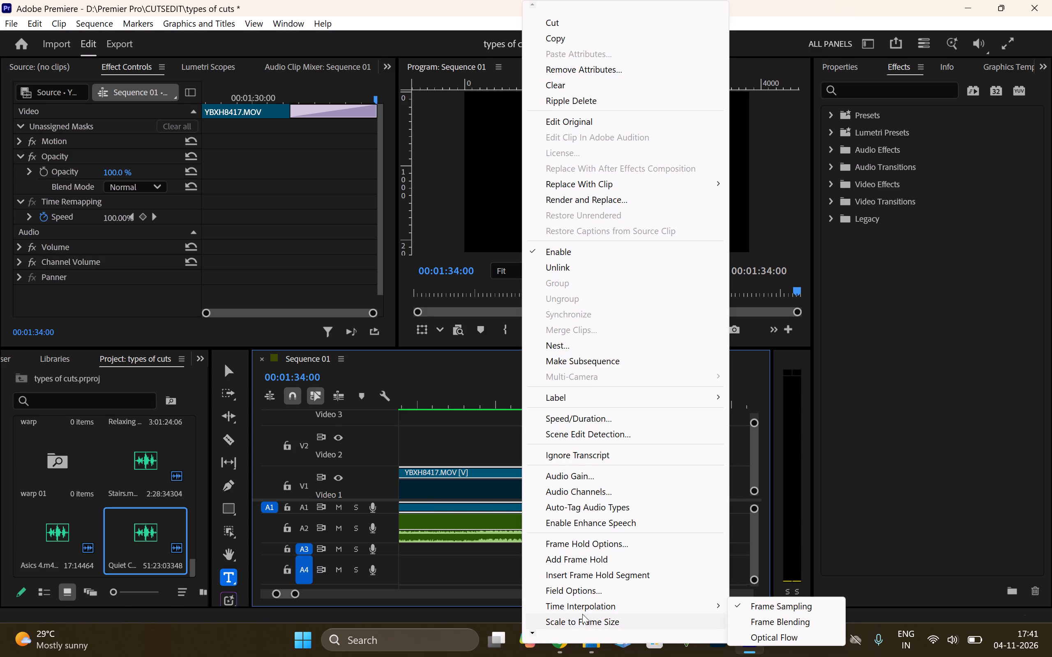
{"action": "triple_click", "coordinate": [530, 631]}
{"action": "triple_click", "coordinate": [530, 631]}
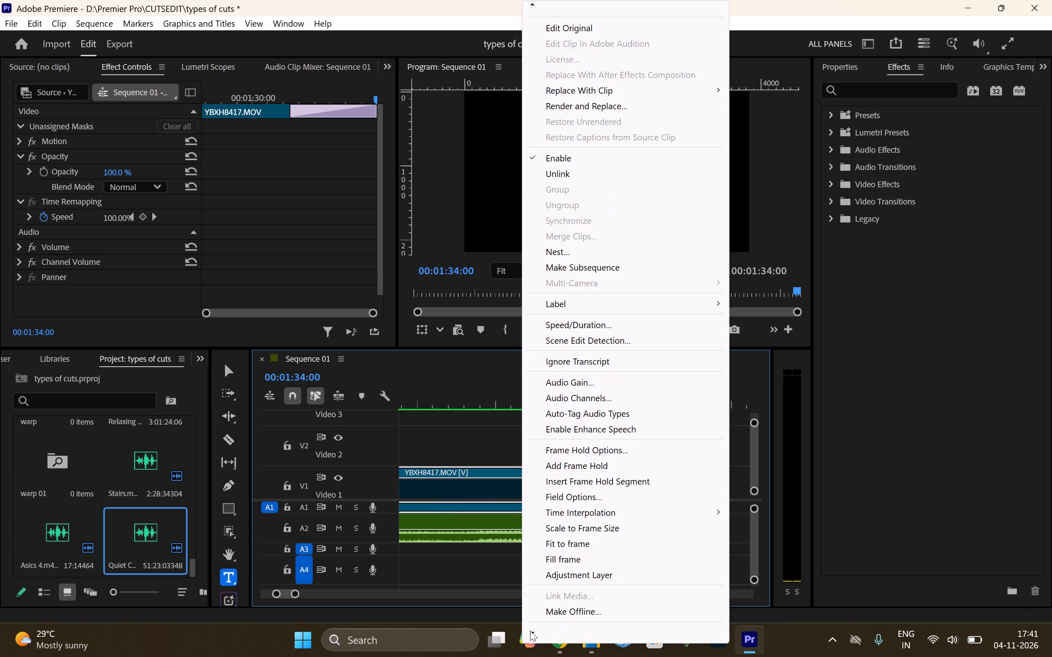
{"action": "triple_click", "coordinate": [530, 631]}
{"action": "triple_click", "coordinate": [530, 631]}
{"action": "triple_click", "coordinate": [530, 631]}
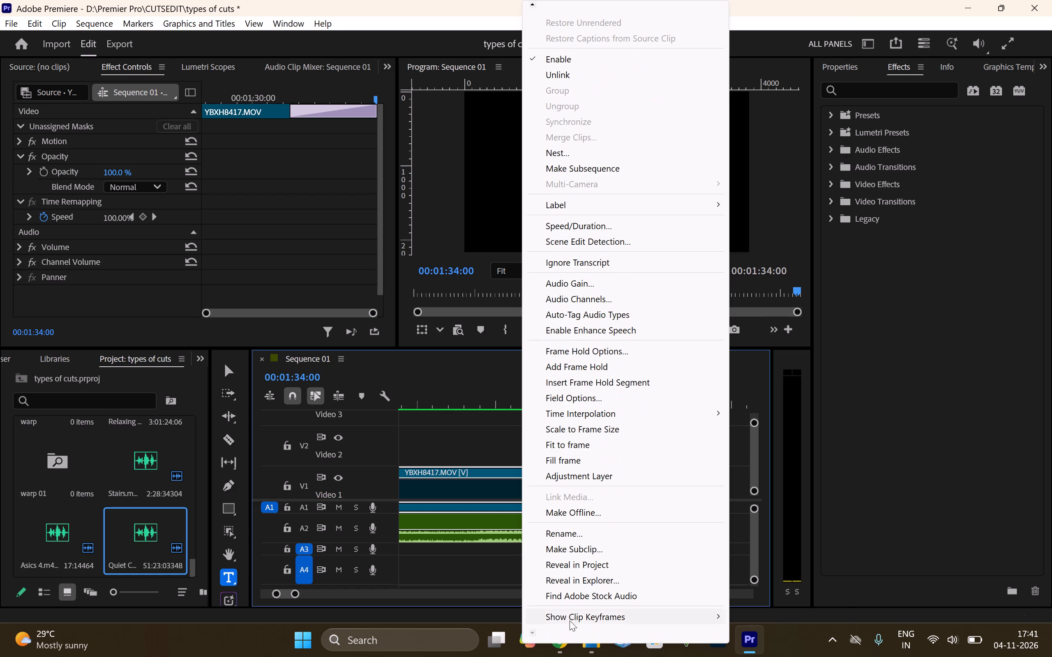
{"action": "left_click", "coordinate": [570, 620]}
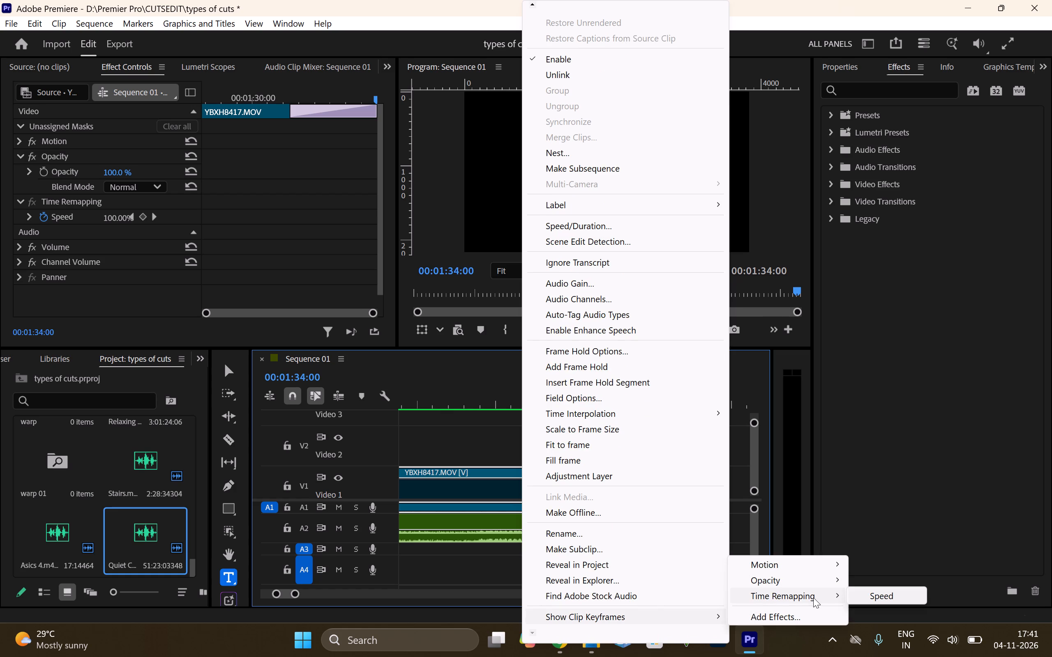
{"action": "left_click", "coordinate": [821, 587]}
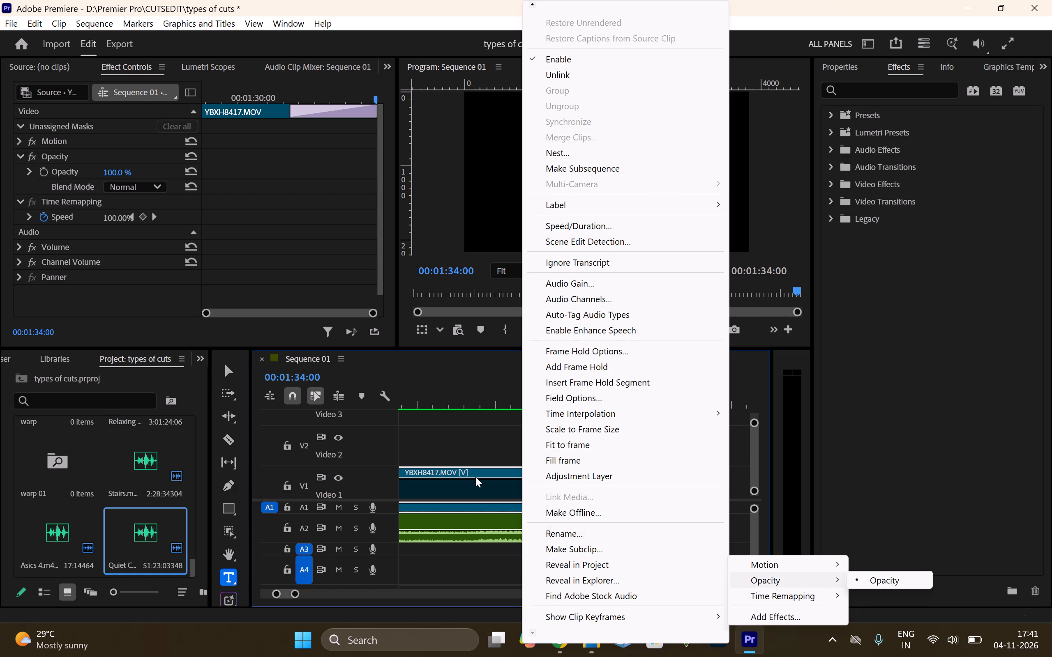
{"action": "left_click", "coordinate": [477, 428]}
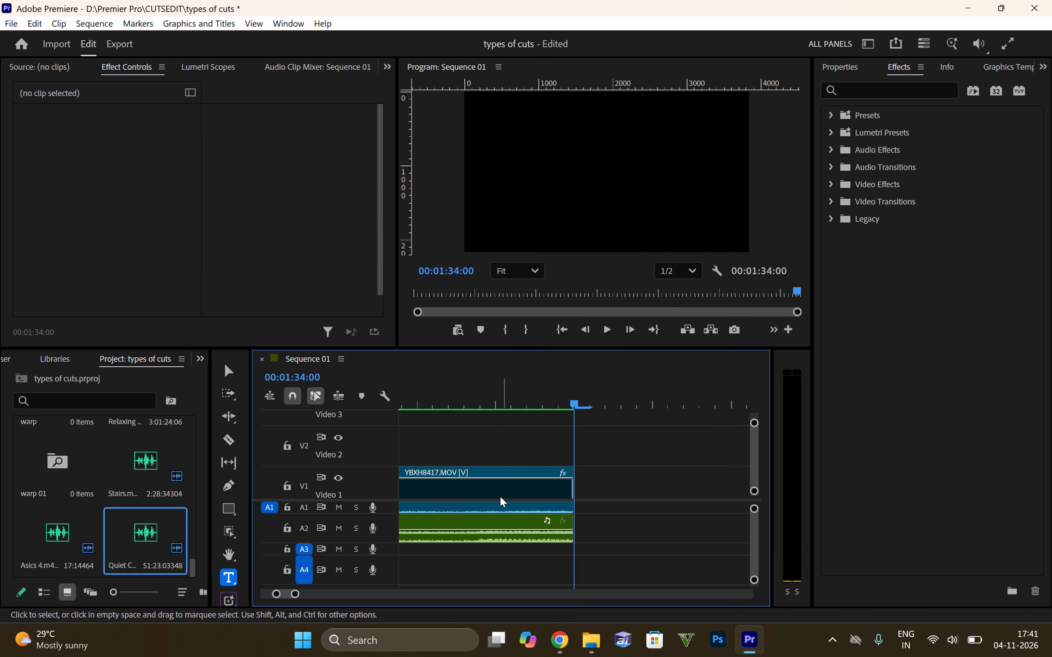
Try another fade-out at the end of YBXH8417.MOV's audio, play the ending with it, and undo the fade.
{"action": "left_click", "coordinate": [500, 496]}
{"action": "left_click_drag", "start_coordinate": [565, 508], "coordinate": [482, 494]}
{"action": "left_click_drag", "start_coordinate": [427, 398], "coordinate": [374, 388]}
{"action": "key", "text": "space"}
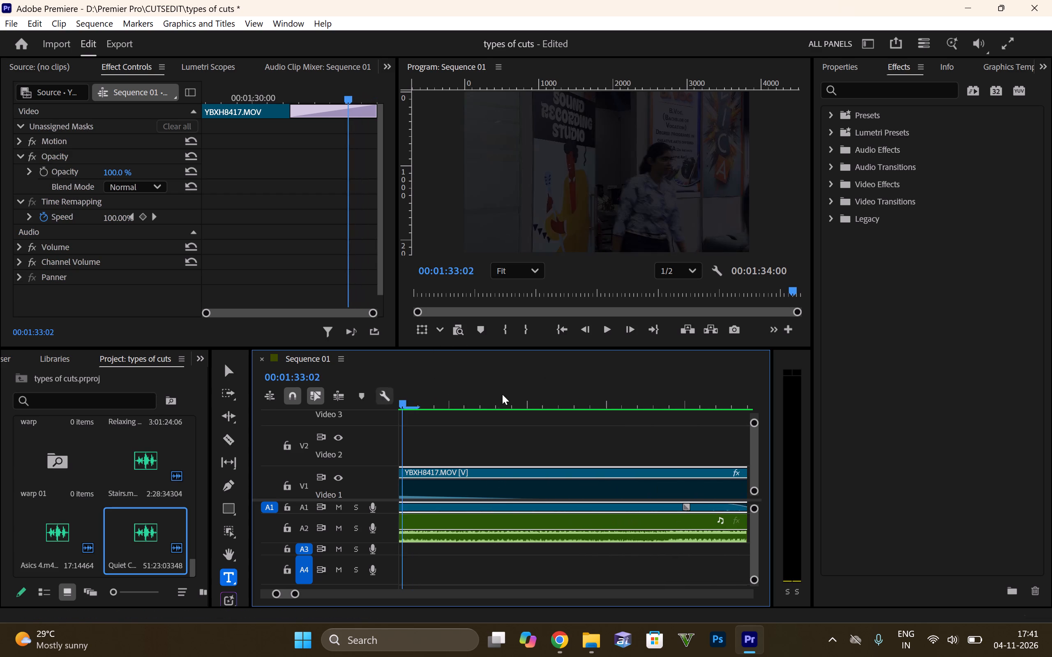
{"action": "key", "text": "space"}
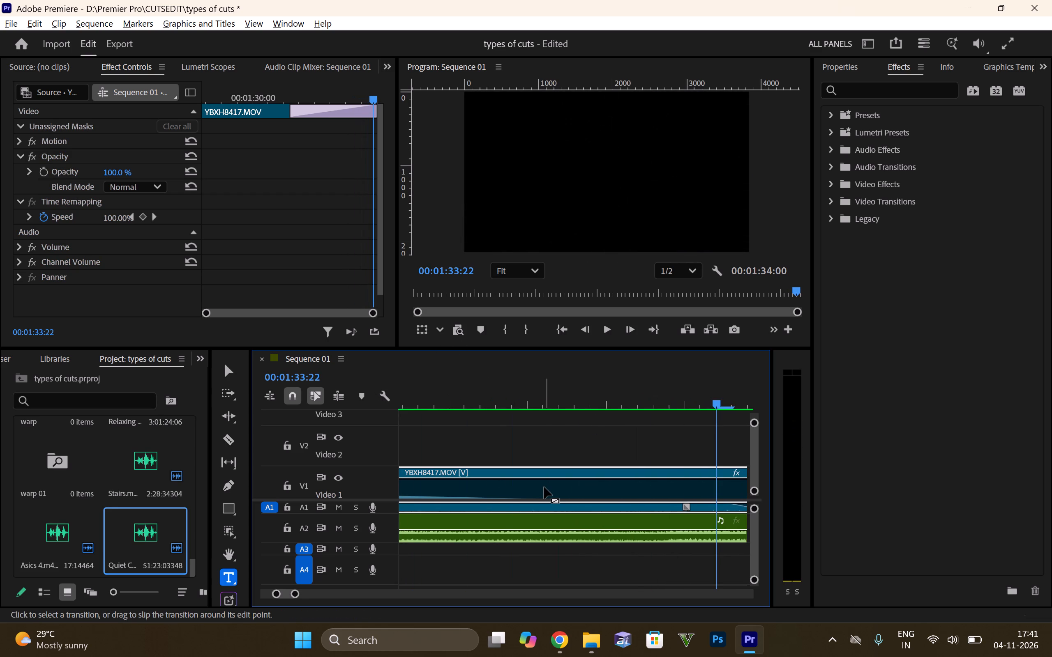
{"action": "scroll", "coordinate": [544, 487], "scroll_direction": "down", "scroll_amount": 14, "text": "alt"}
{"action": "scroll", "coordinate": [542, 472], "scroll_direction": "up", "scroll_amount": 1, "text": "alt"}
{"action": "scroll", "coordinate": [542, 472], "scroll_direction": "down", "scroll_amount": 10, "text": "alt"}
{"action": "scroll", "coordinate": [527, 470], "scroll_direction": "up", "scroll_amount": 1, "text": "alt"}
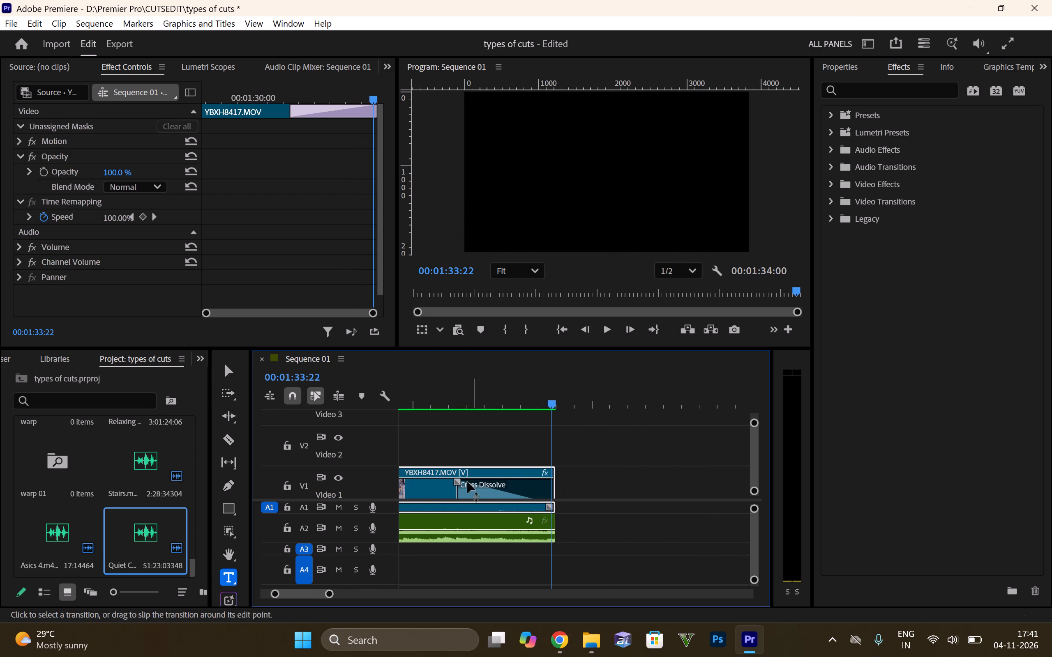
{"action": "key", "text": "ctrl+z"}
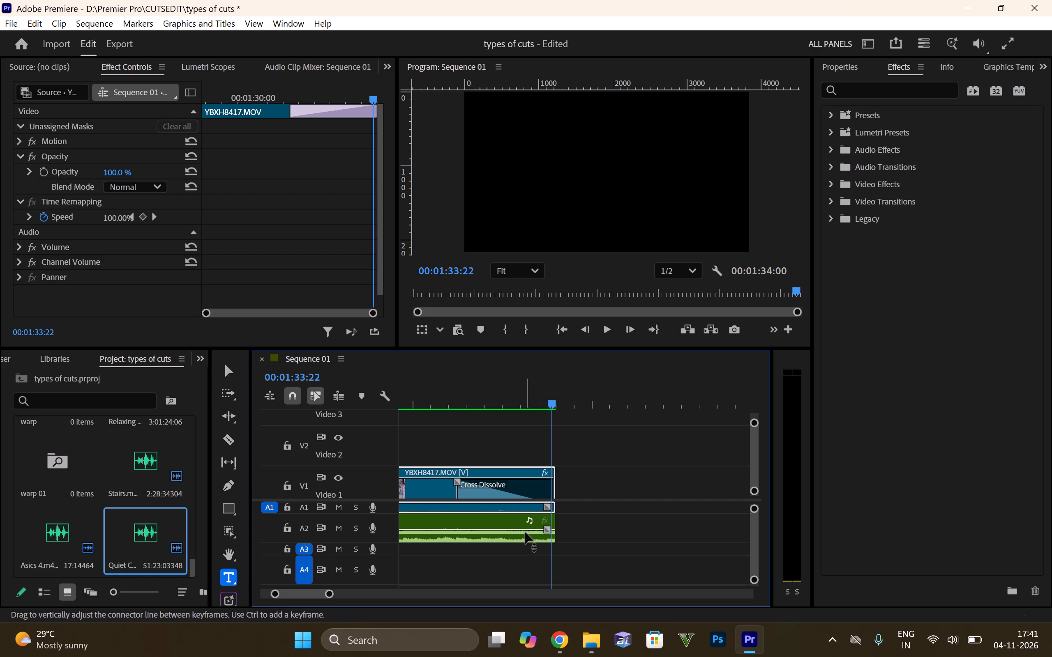
Add a fade-out of about 3.5 seconds to the end of the music clip on A2.
{"action": "left_click_drag", "start_coordinate": [547, 529], "coordinate": [432, 523]}
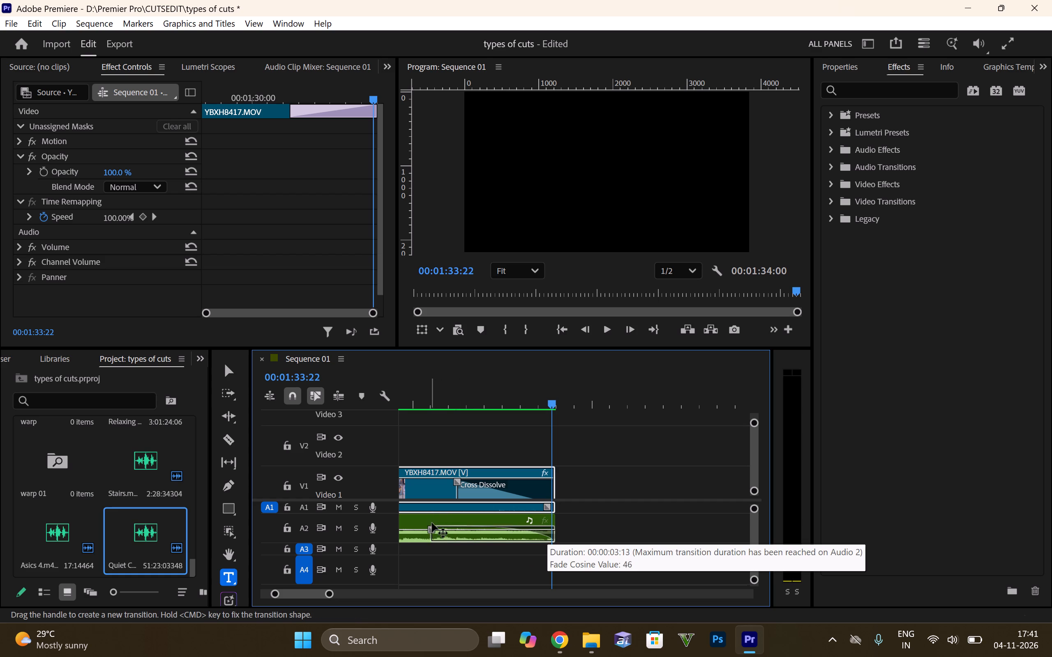
{"action": "left_click_drag", "start_coordinate": [432, 523], "coordinate": [434, 562]}
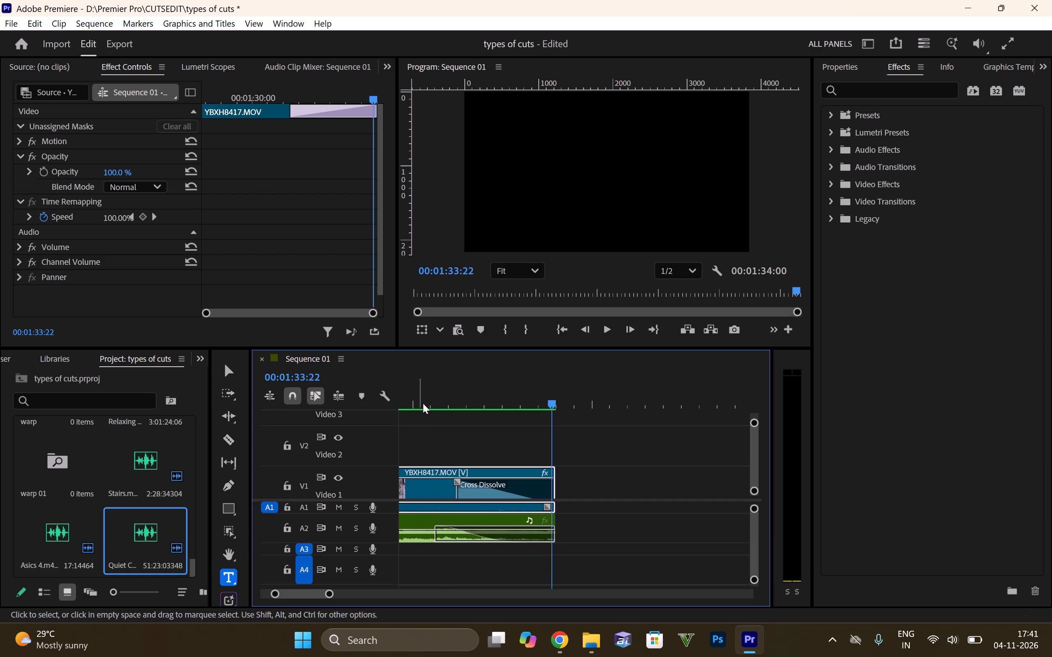
Play the last part of the sequence through to its end to check the music fade-out.
{"action": "left_click_drag", "start_coordinate": [423, 401], "coordinate": [371, 393]}
{"action": "key", "text": "space"}
{"action": "left_click", "coordinate": [543, 392]}
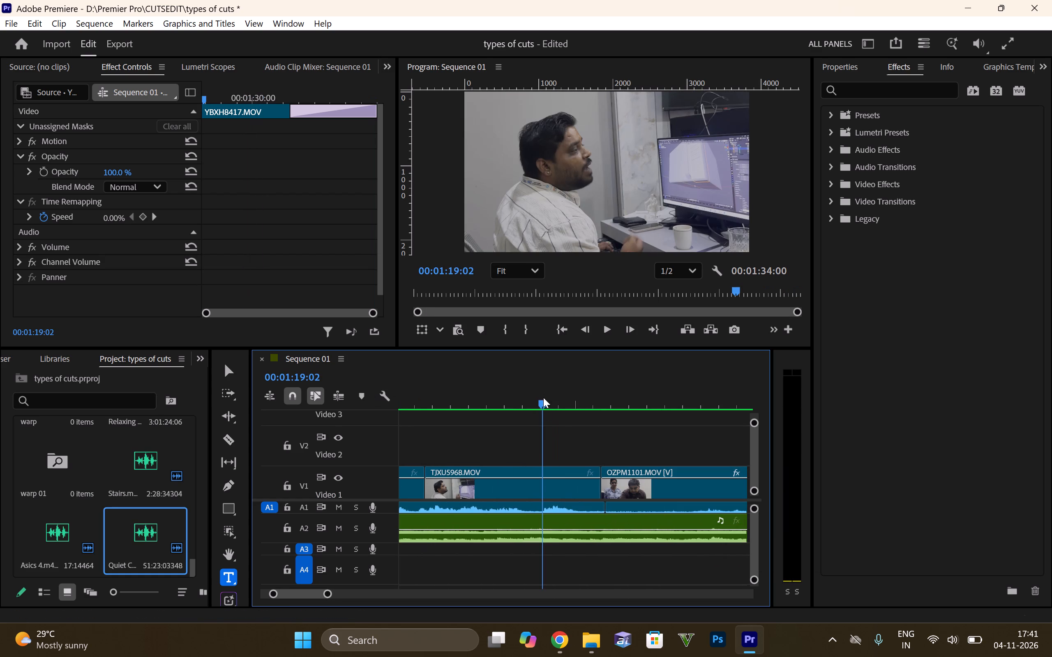
{"action": "key", "text": "space"}
{"action": "scroll", "coordinate": [538, 485], "scroll_direction": "down", "scroll_amount": 5, "text": "ctrl"}
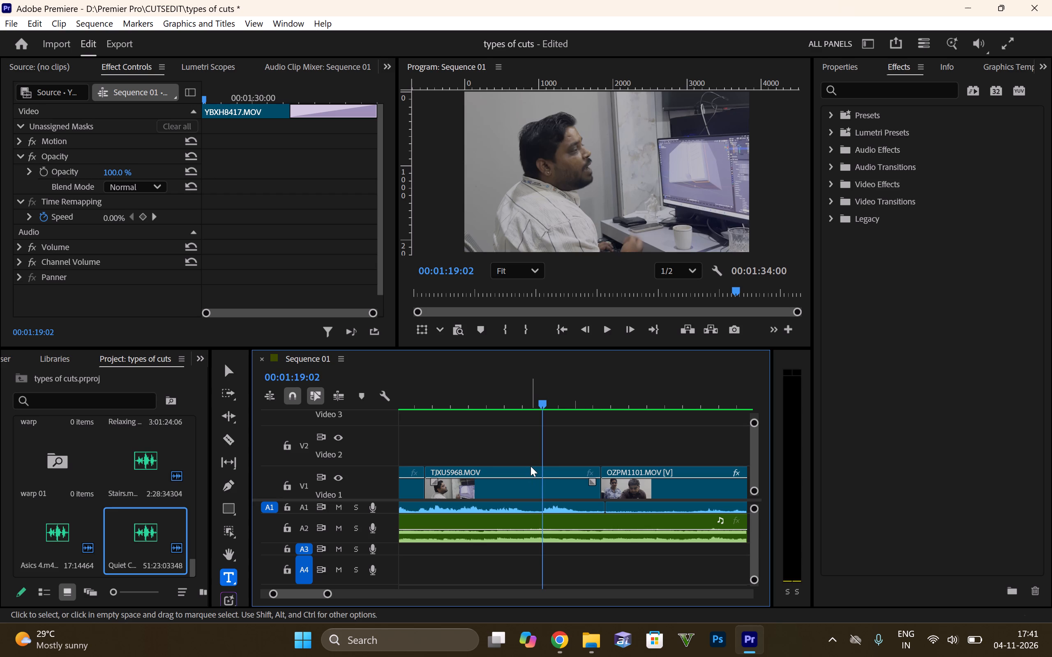
{"action": "scroll", "coordinate": [557, 382], "scroll_direction": "down", "scroll_amount": 19, "text": "alt"}
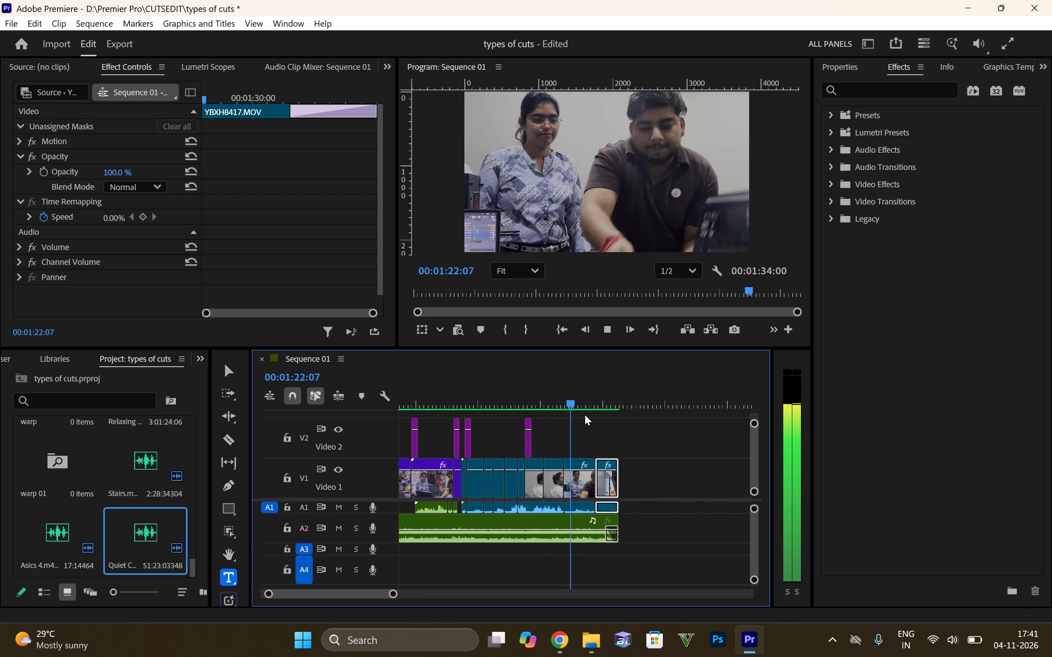
{"action": "left_click", "coordinate": [590, 398]}
{"action": "key", "text": "space"}
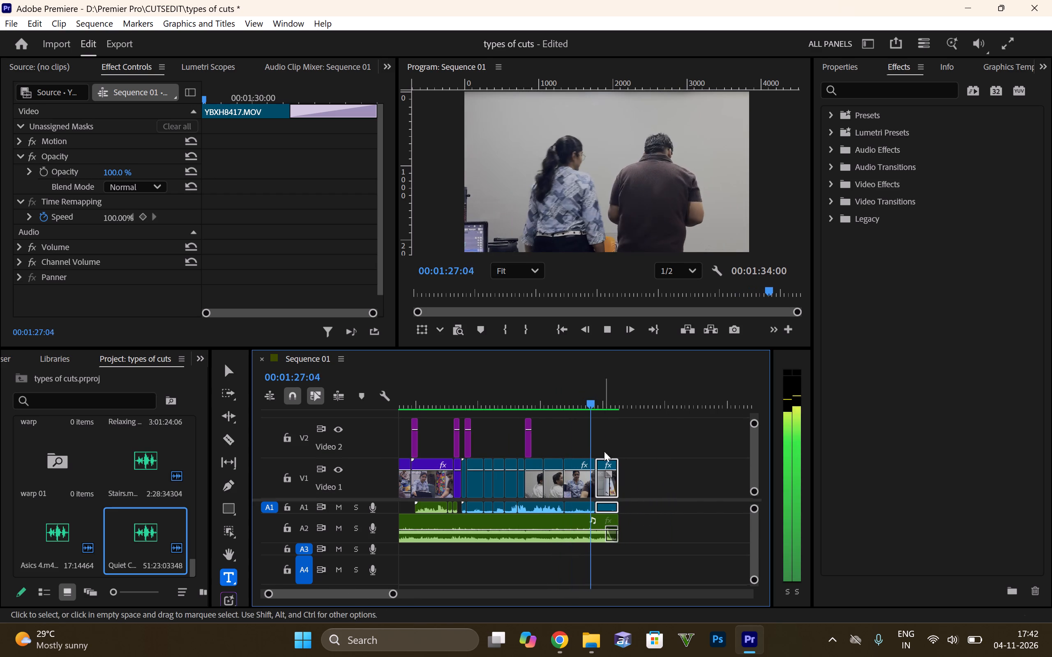
{"action": "scroll", "coordinate": [591, 428], "scroll_direction": "up", "scroll_amount": 14, "text": "alt"}
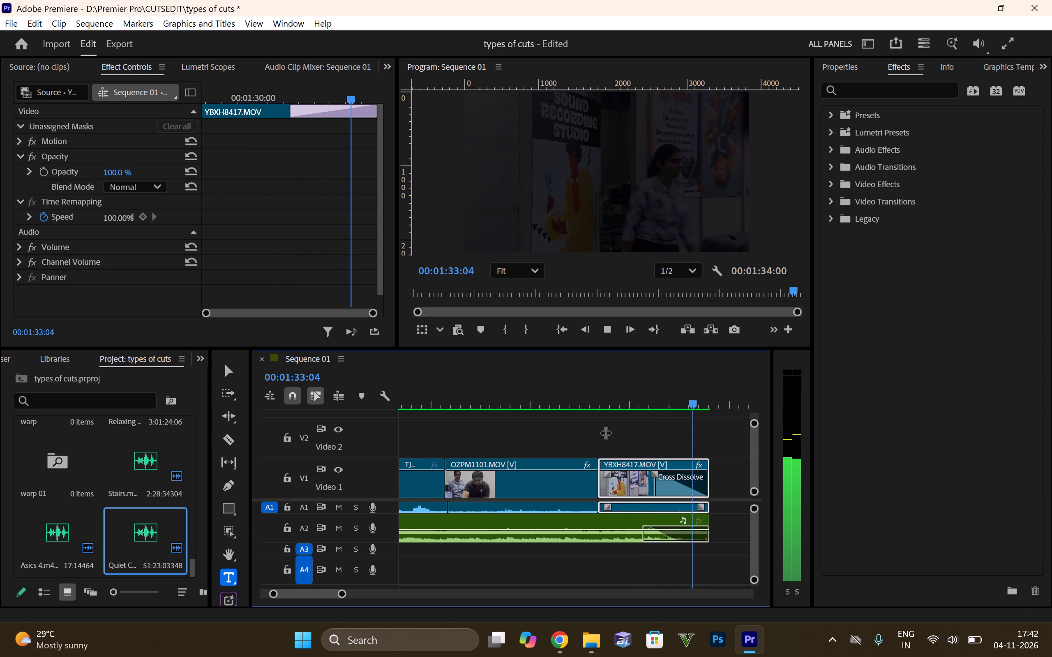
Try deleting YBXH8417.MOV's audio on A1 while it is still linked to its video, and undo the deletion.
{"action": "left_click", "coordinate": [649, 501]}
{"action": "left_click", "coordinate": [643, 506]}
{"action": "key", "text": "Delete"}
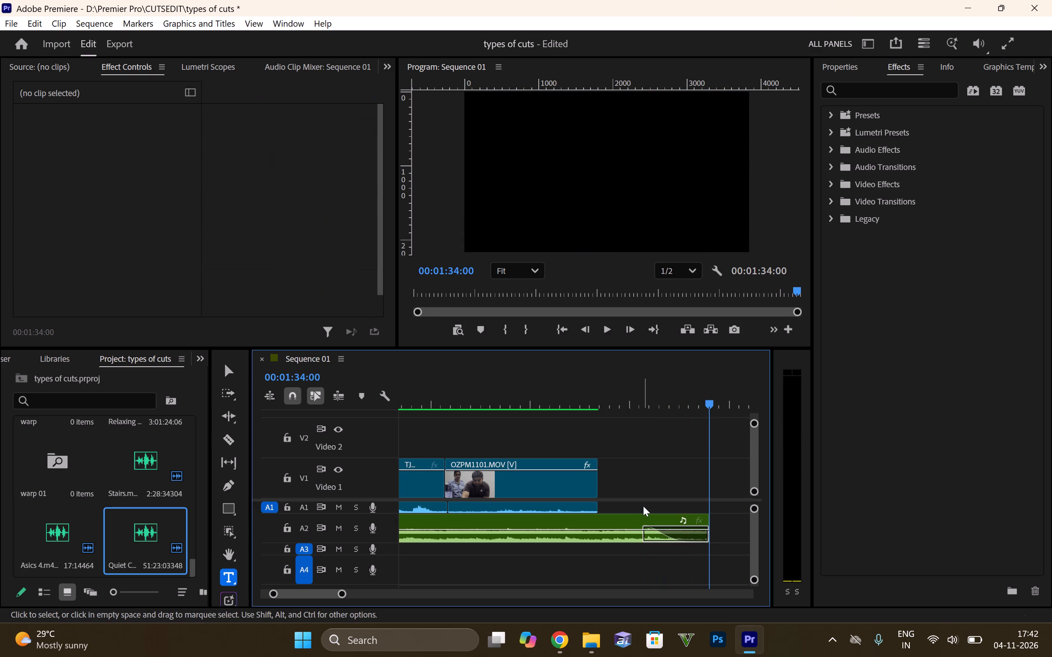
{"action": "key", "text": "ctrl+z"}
Unlink YBXH8417.MOV's video and audio, and delete only its audio from A1.
{"action": "right_click", "coordinate": [628, 456]}
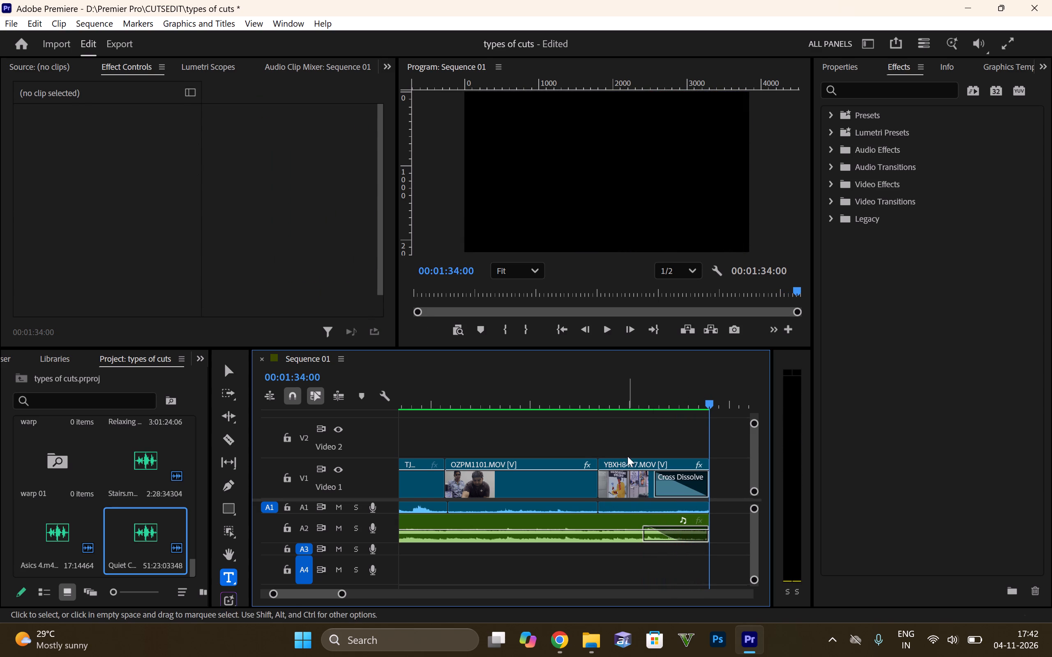
{"action": "left_click", "coordinate": [625, 466]}
{"action": "right_click", "coordinate": [625, 466]}
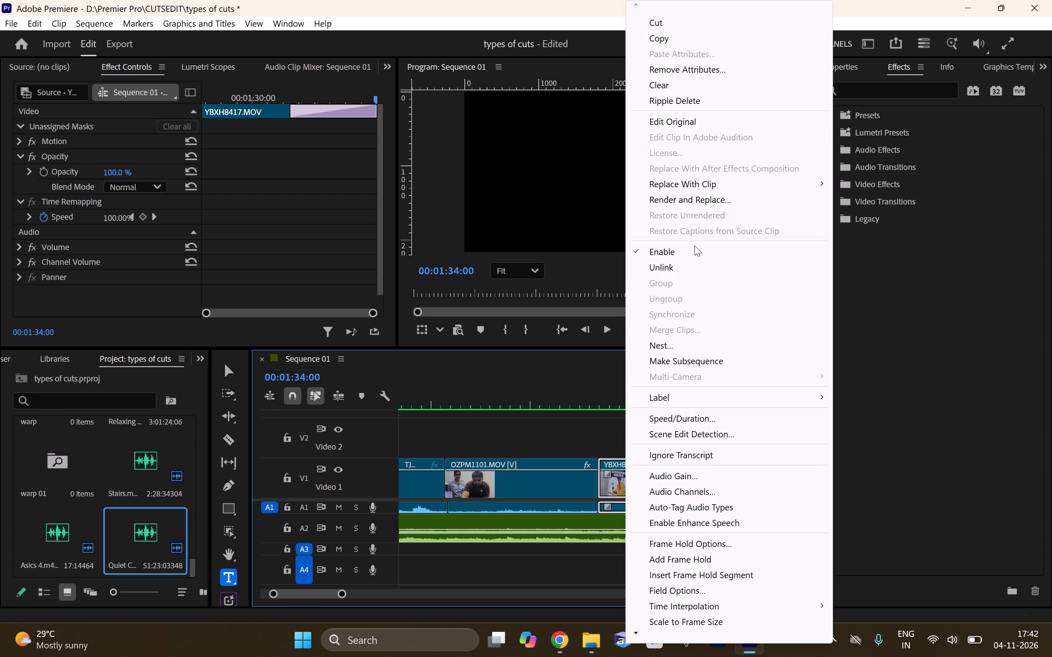
{"action": "left_click", "coordinate": [670, 262]}
{"action": "left_click", "coordinate": [632, 511]}
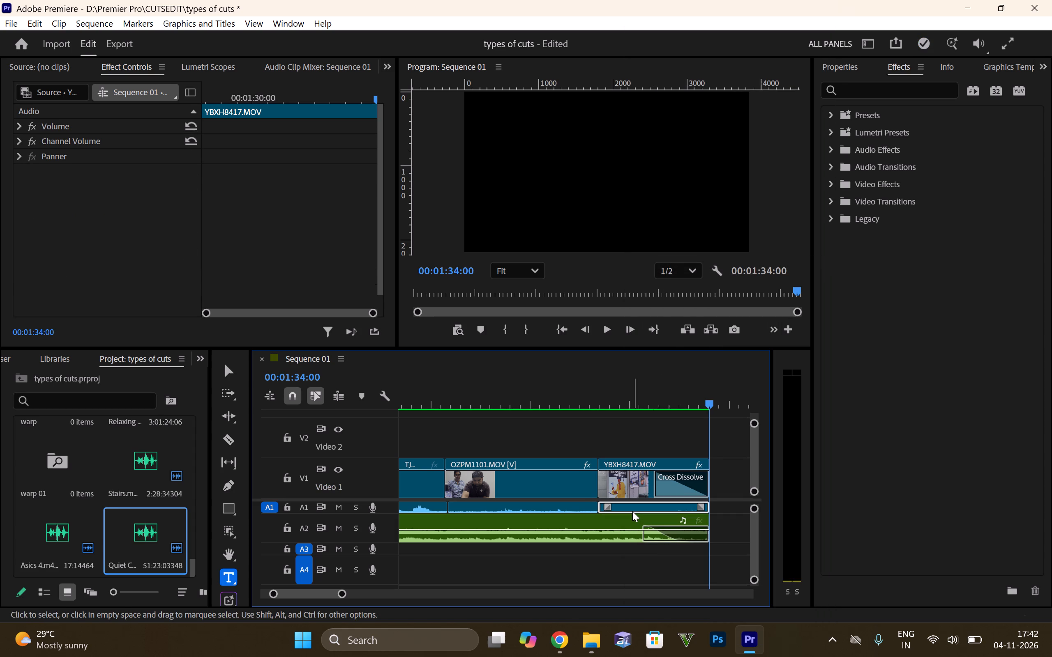
{"action": "key", "text": "Delete"}
Unlink OZPM1101.MOV's video and audio, and delete only its audio from A1.
{"action": "left_click", "coordinate": [568, 386]}
{"action": "key", "text": "space"}
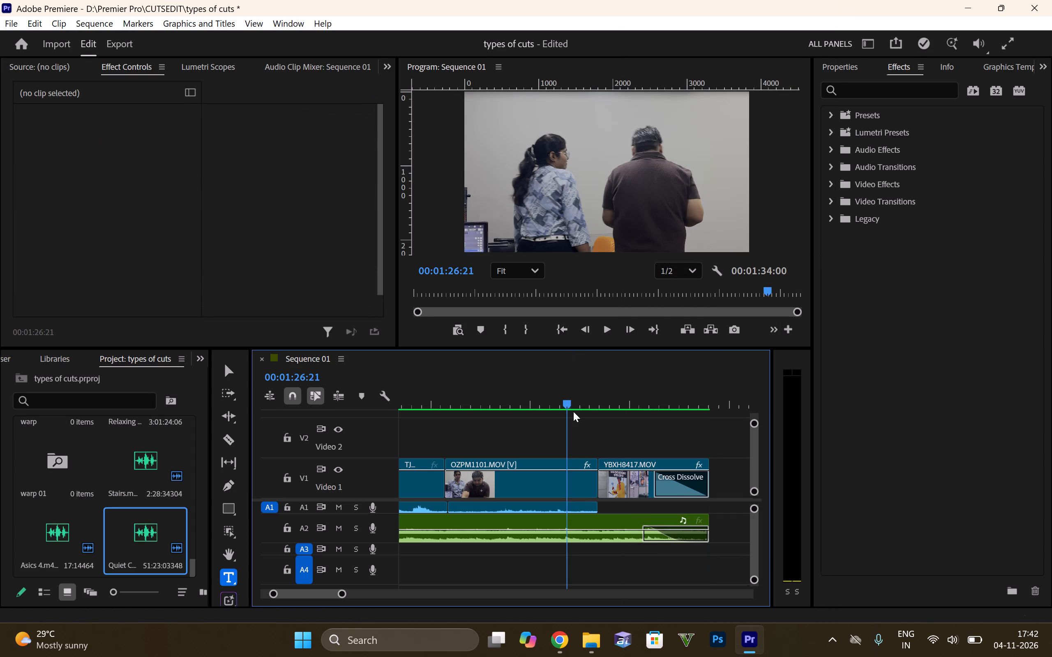
{"action": "key", "text": "space"}
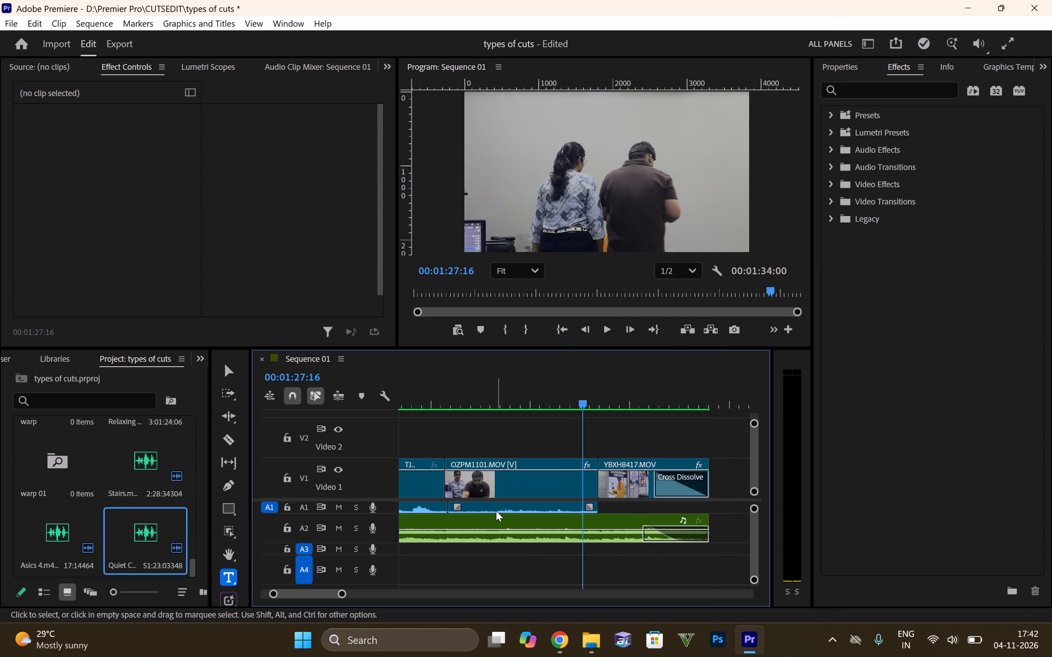
{"action": "left_click", "coordinate": [496, 511]}
{"action": "right_click", "coordinate": [496, 511]}
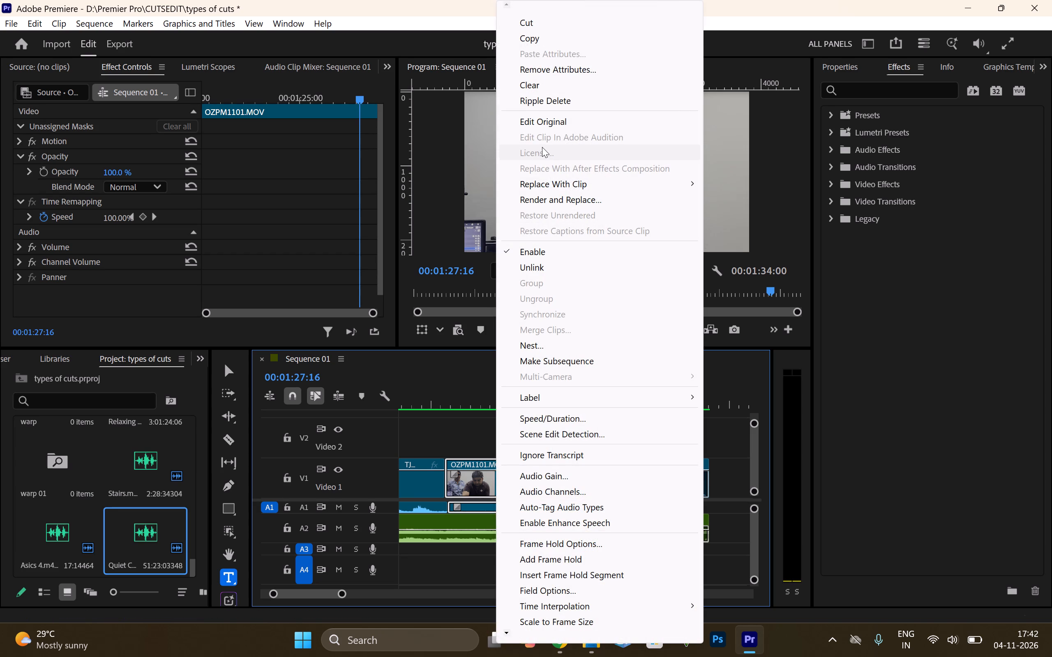
{"action": "left_click", "coordinate": [553, 267]}
{"action": "left_click_drag", "start_coordinate": [448, 402], "coordinate": [437, 400]}
{"action": "key", "text": "space"}
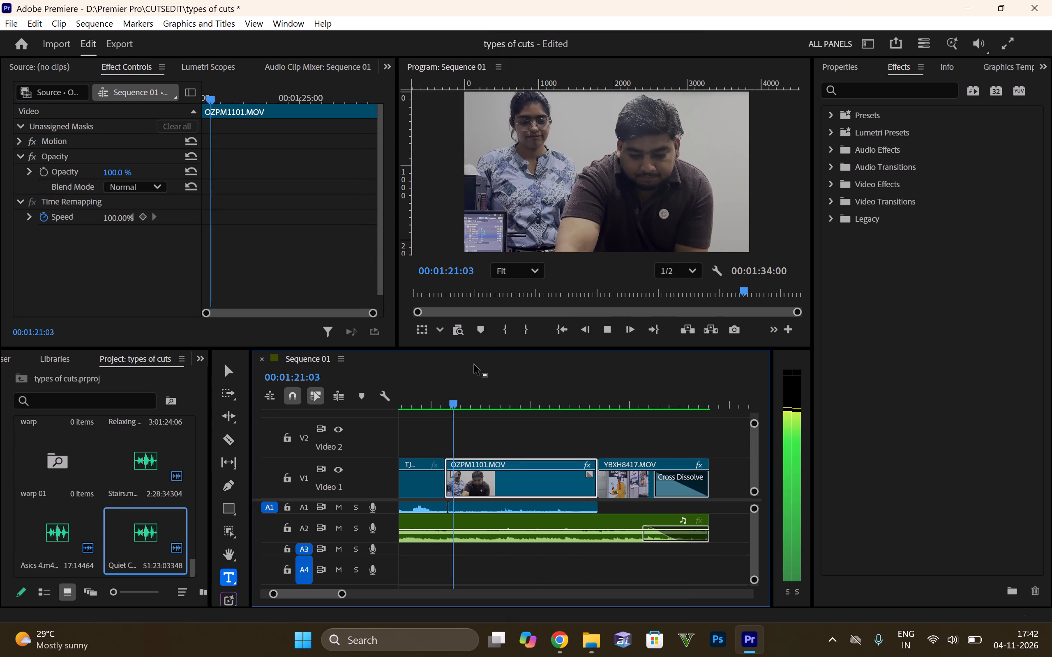
{"action": "key", "text": "space"}
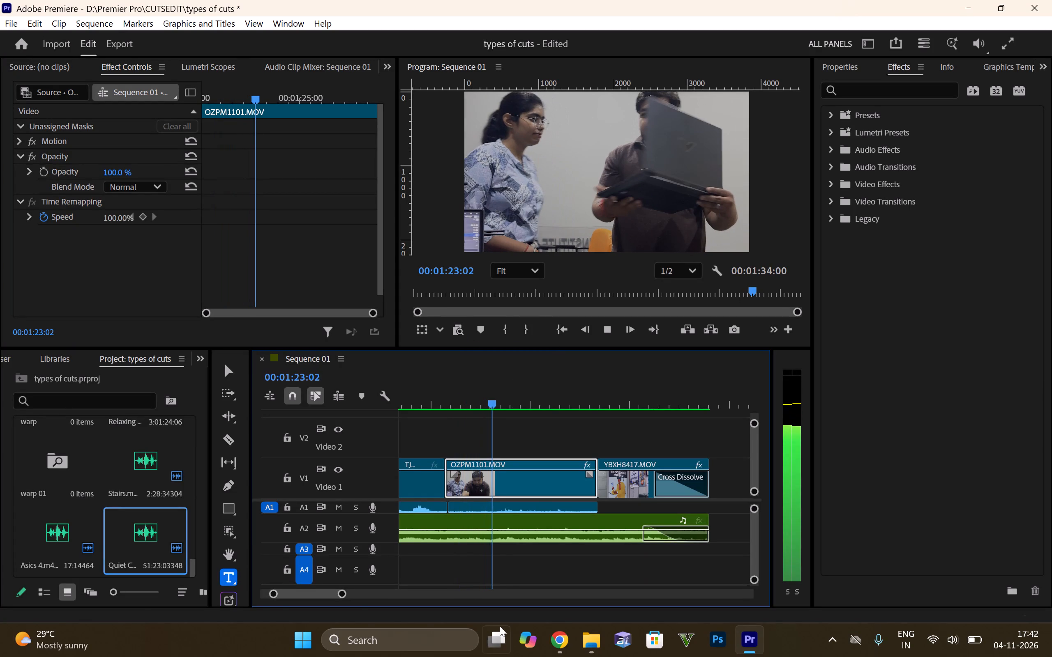
{"action": "left_click", "coordinate": [482, 507]}
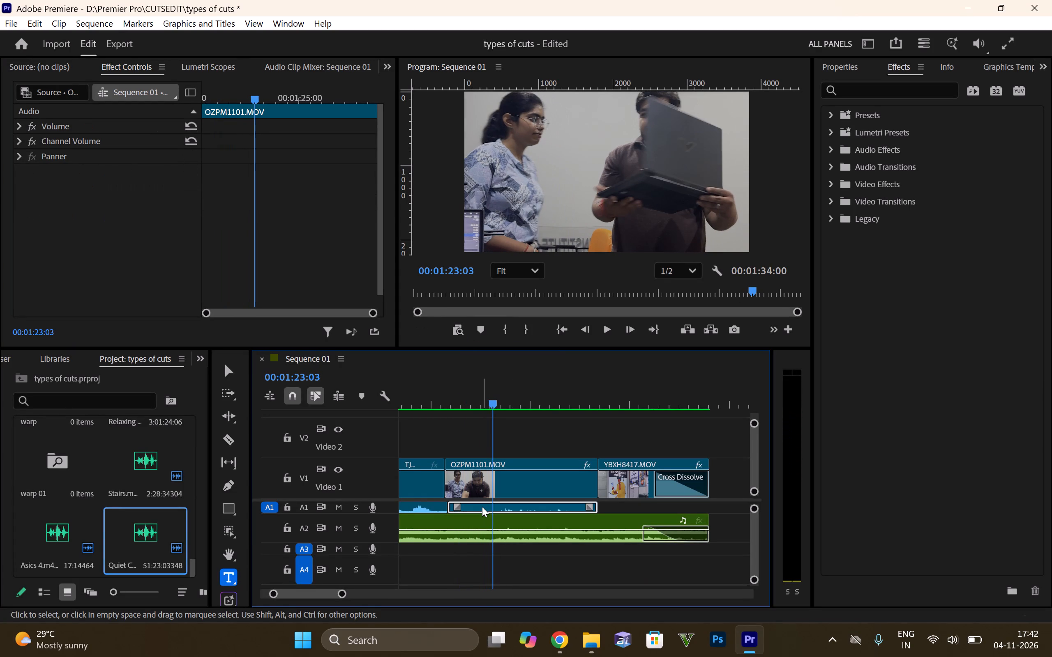
{"action": "key", "text": "Delete"}
Play the OZPM1101.MOV and YBXH8417.MOV sections through to the final fade to check the ending with only the music.
{"action": "key", "text": "space"}
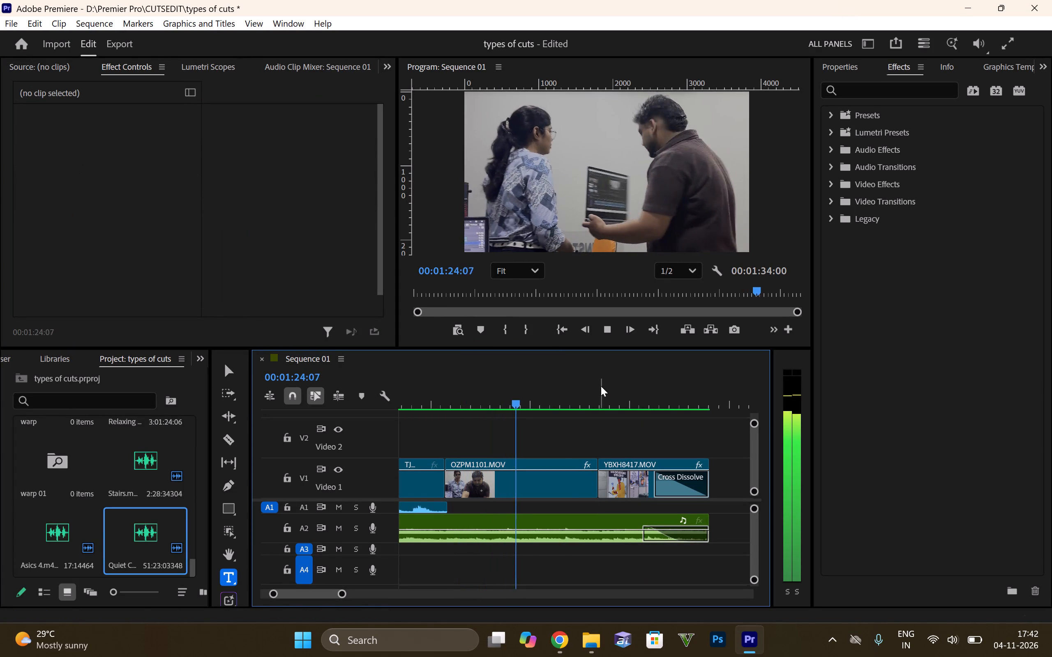
{"action": "left_click", "coordinate": [580, 389]}
{"action": "left_click", "coordinate": [615, 397]}
{"action": "key", "text": "space"}
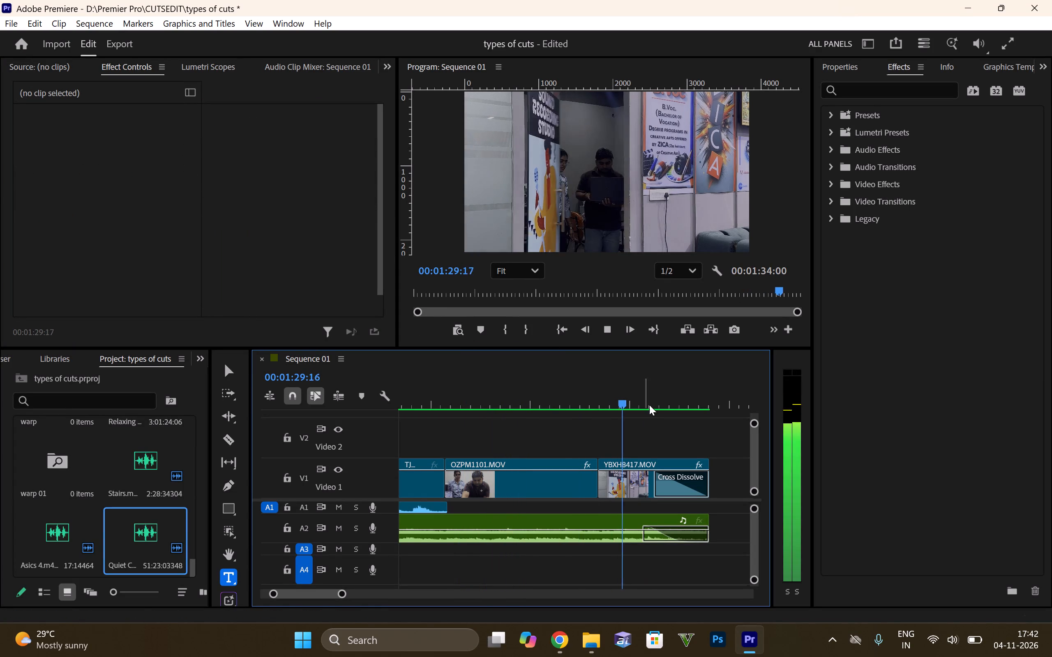
{"action": "left_click", "coordinate": [651, 405]}
{"action": "key", "text": "space"}
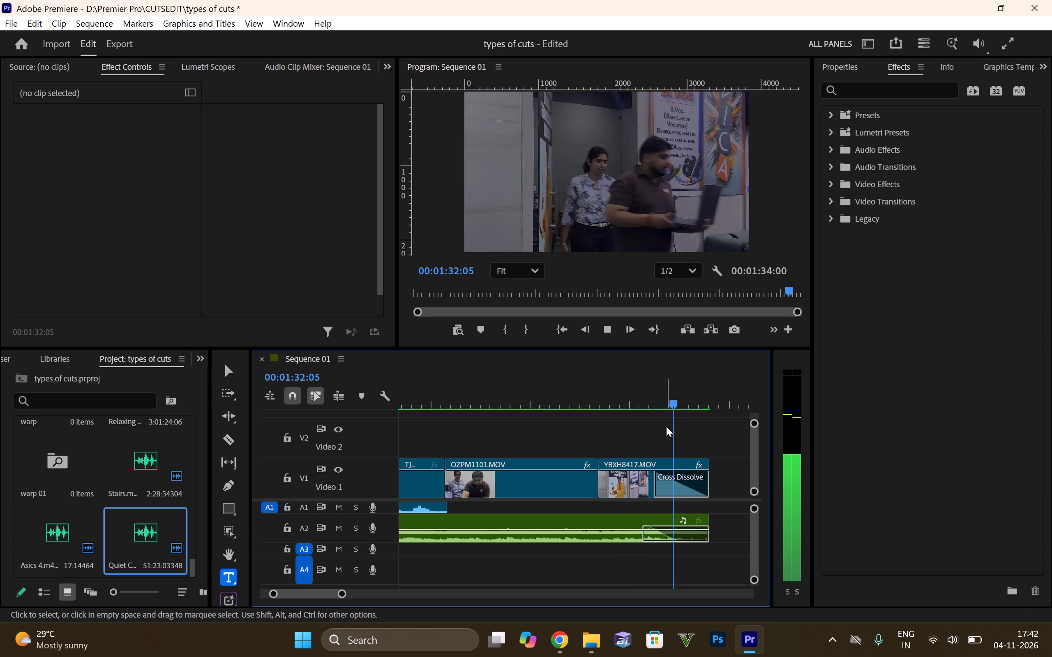
{"action": "key", "text": "space"}
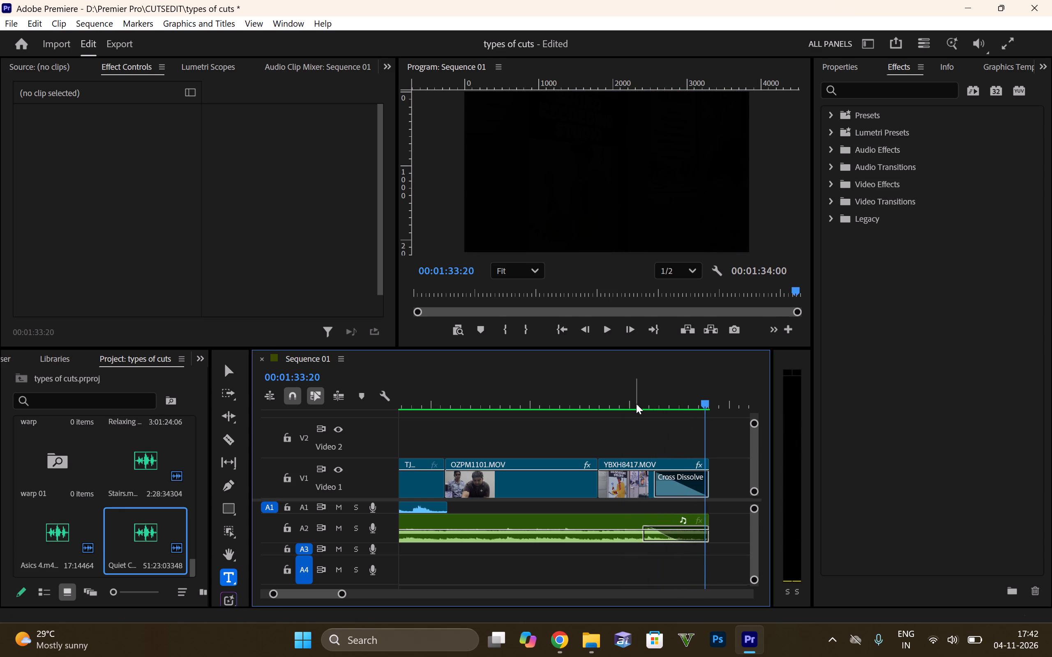
Save the project as types of cuts in the Copied_types of cuts folder on drive E, replacing the existing project file.
{"action": "key", "text": "ctrl+shift+s"}
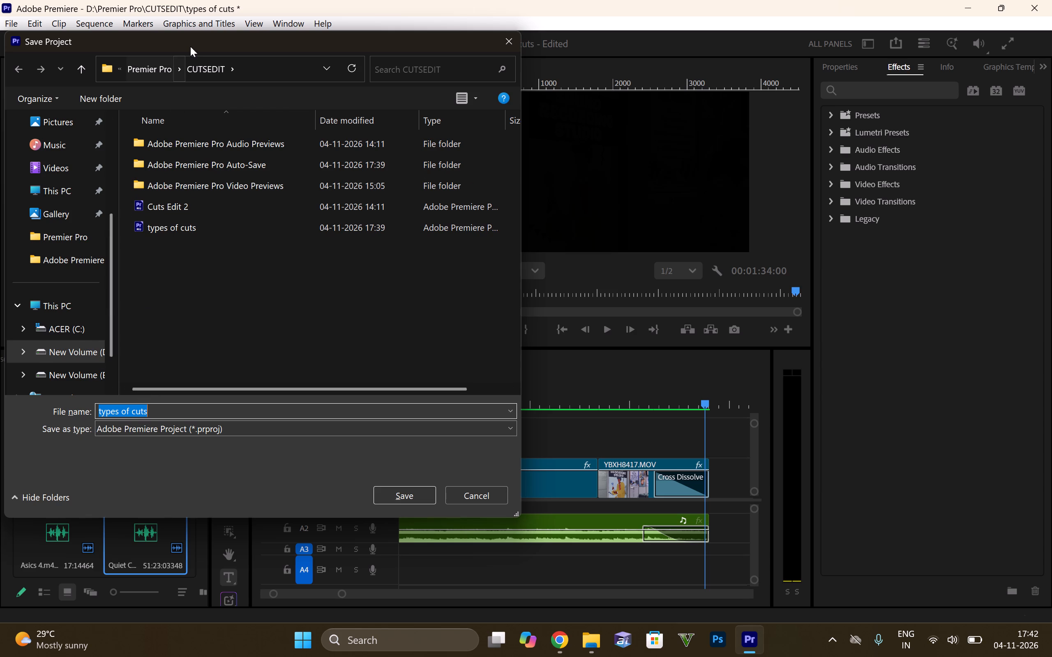
{"action": "scroll", "coordinate": [62, 293], "scroll_direction": "down", "scroll_amount": 5}
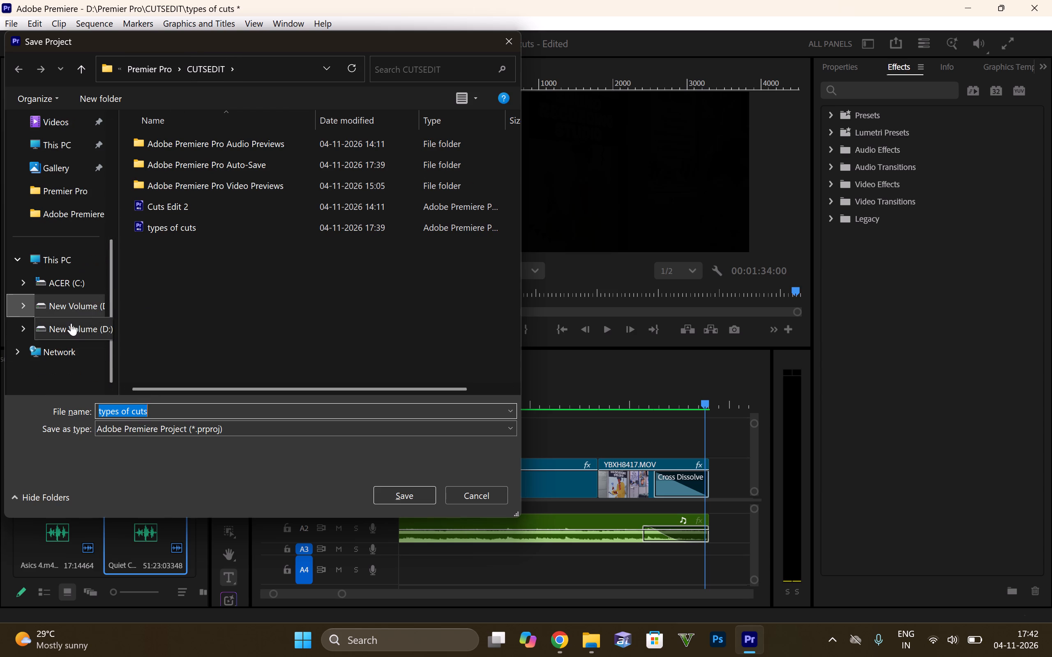
{"action": "left_click", "coordinate": [71, 323]}
{"action": "double_click", "coordinate": [175, 307]}
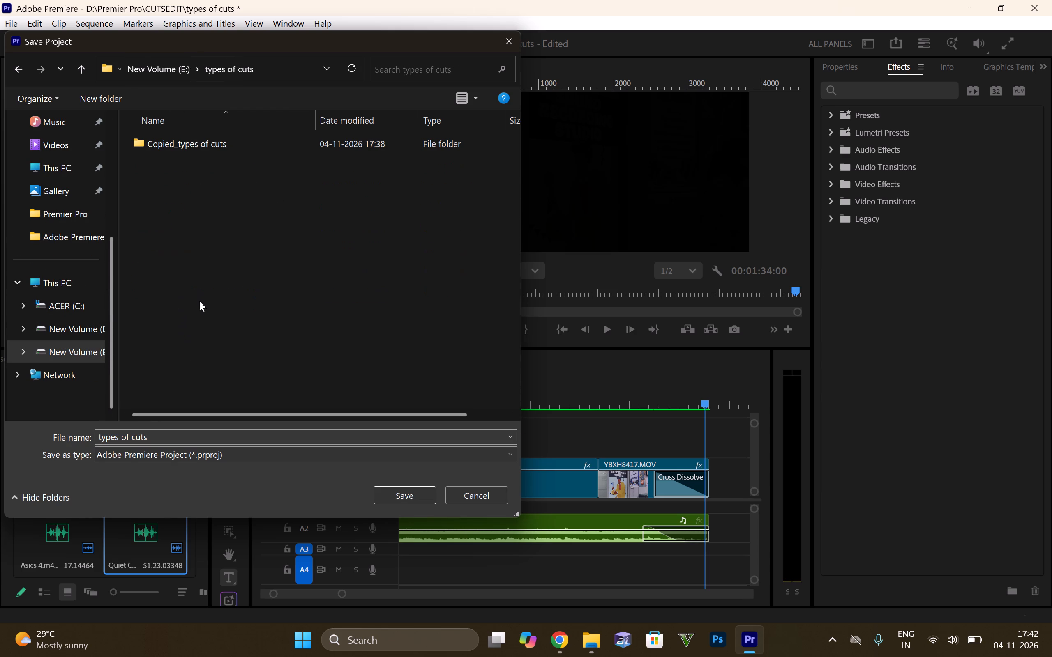
{"action": "double_click", "coordinate": [199, 151]}
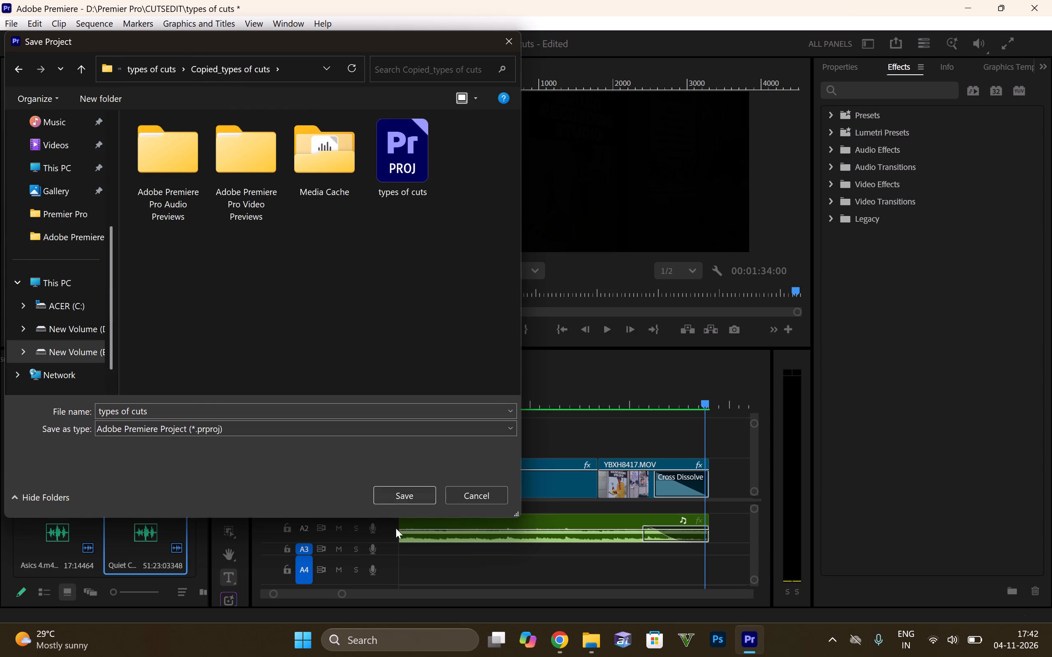
{"action": "left_click", "coordinate": [408, 490]}
{"action": "left_click", "coordinate": [343, 324]}
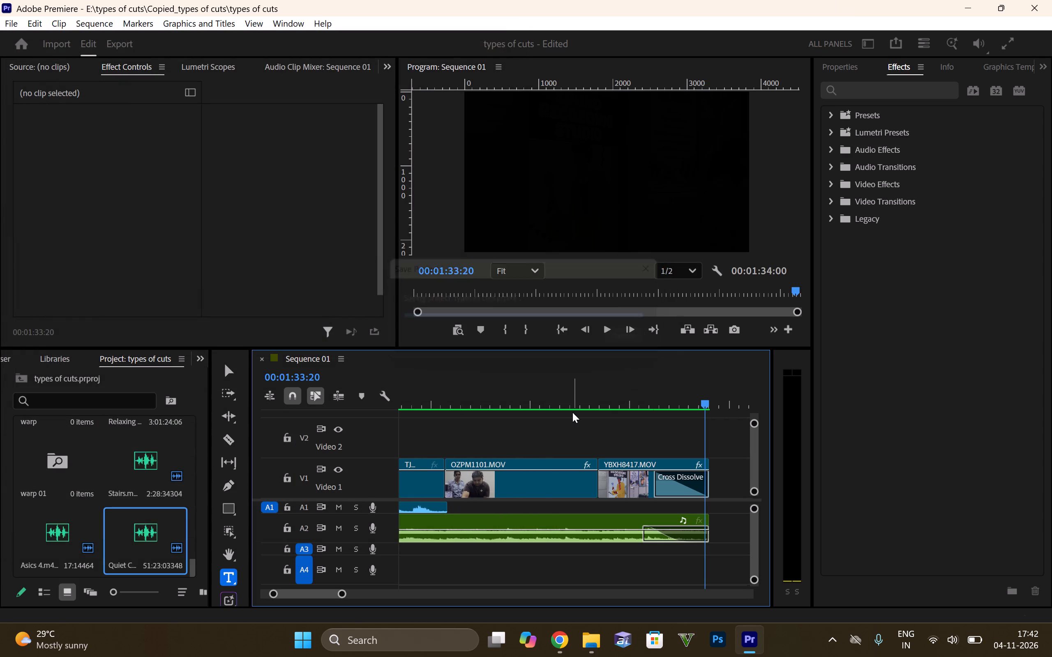
Start exporting the sequence and choose E:\types of cuts\Copied_types of cuts as the output folder.
{"action": "key", "text": "ctrl+m"}
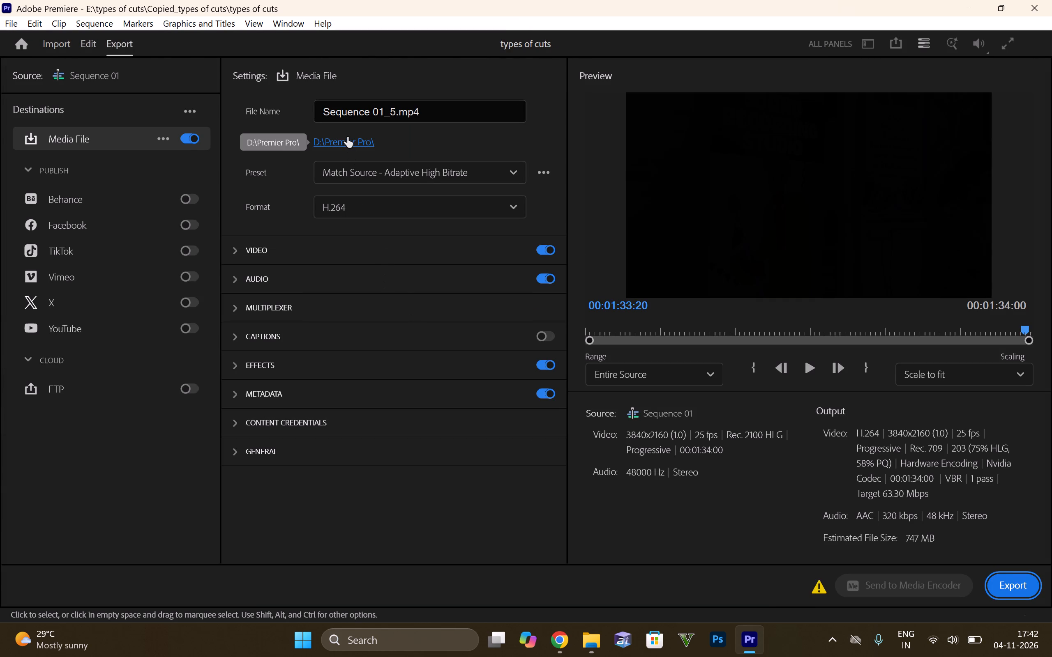
{"action": "left_click", "coordinate": [347, 137]}
{"action": "scroll", "coordinate": [72, 296], "scroll_direction": "down", "scroll_amount": 3}
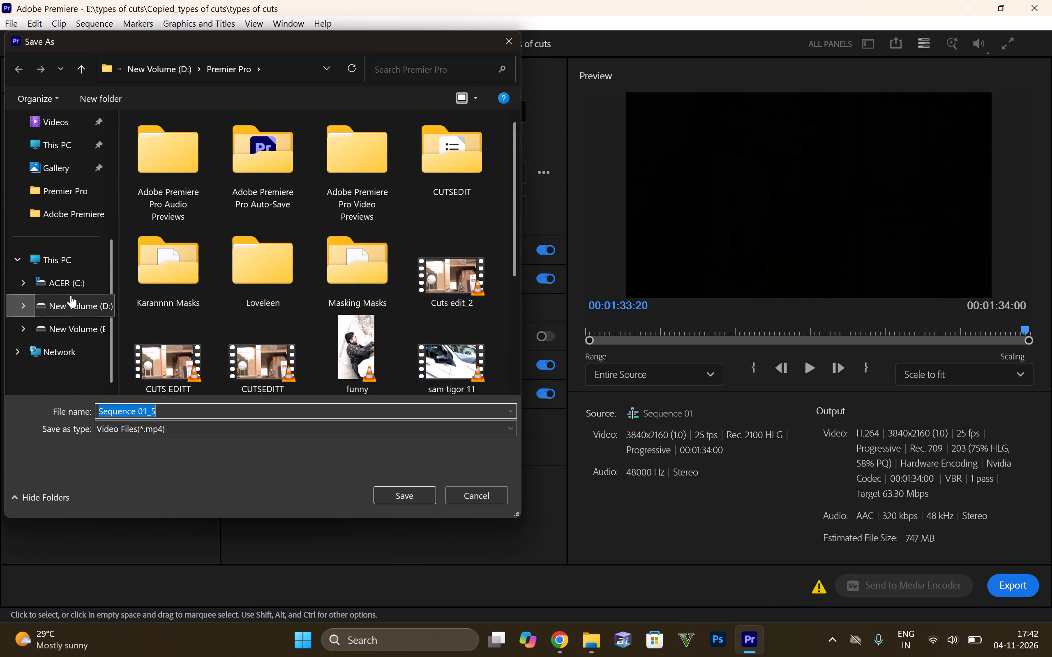
{"action": "scroll", "coordinate": [71, 295], "scroll_direction": "down", "scroll_amount": 1}
{"action": "left_click", "coordinate": [65, 318]}
{"action": "double_click", "coordinate": [159, 314]}
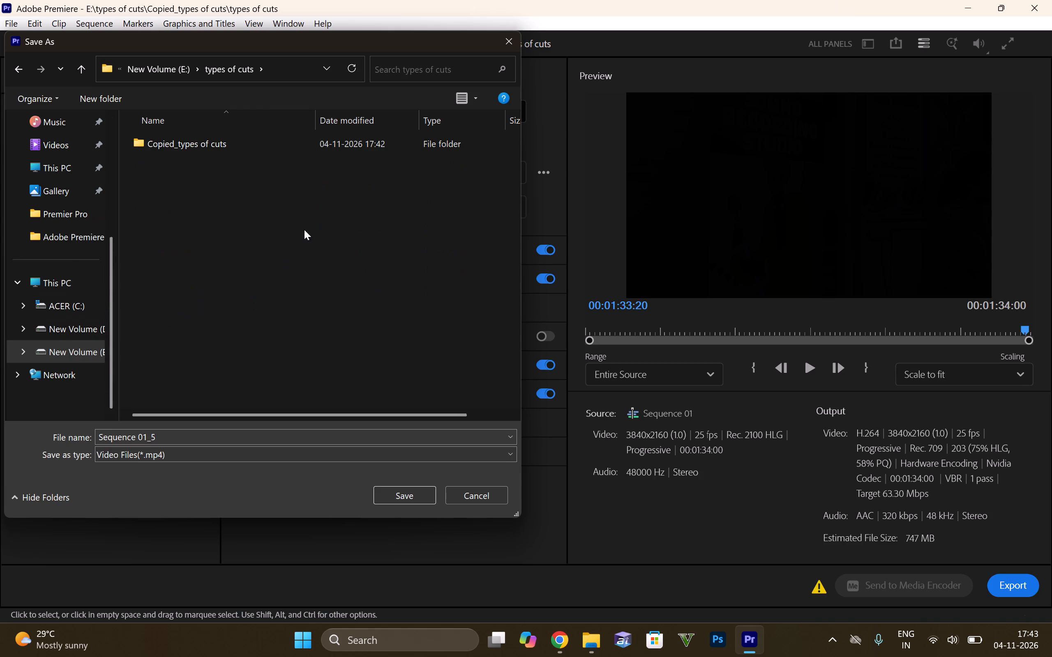
{"action": "left_click", "coordinate": [256, 153]}
{"action": "double_click", "coordinate": [242, 136]}
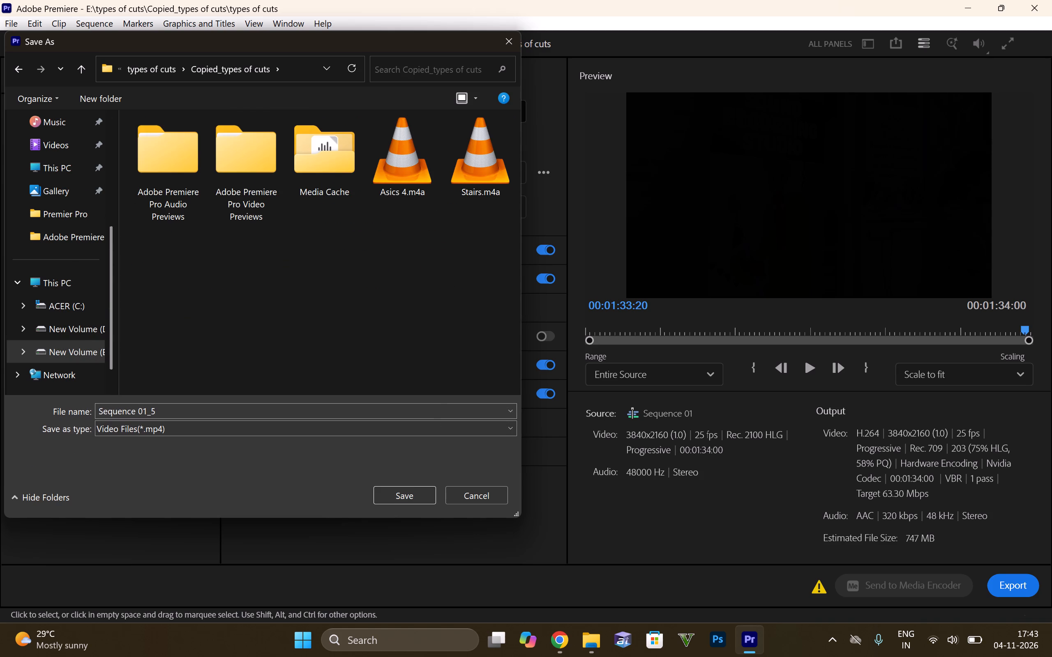
Name the export file types of cuts and save the output location.
{"action": "triple_click", "coordinate": [129, 407]}
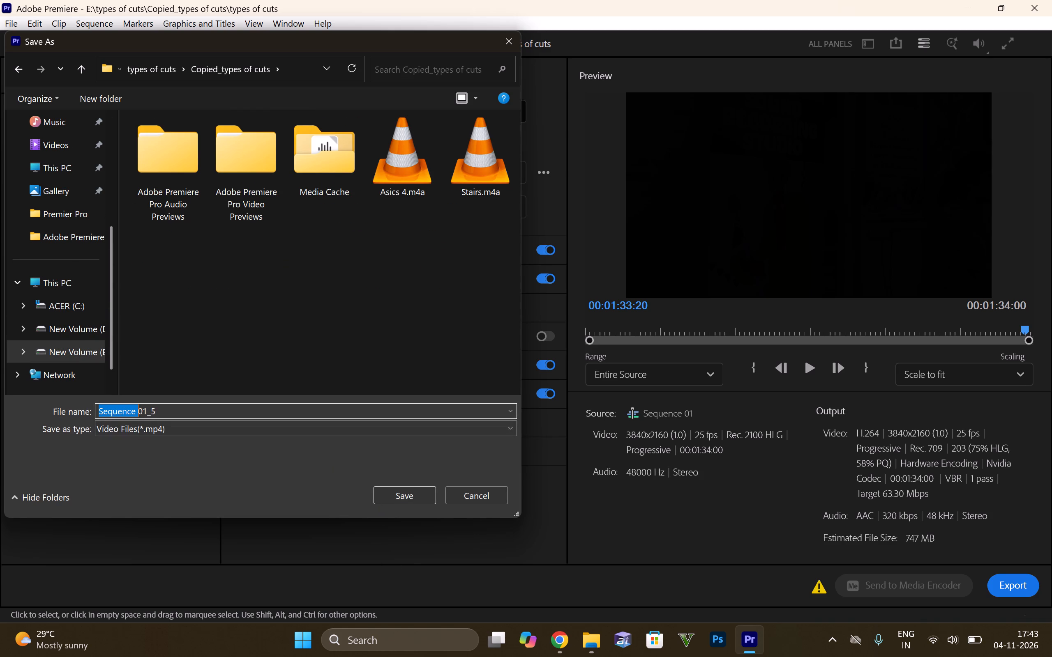
{"action": "double_click", "coordinate": [127, 400]}
{"action": "triple_click", "coordinate": [127, 413]}
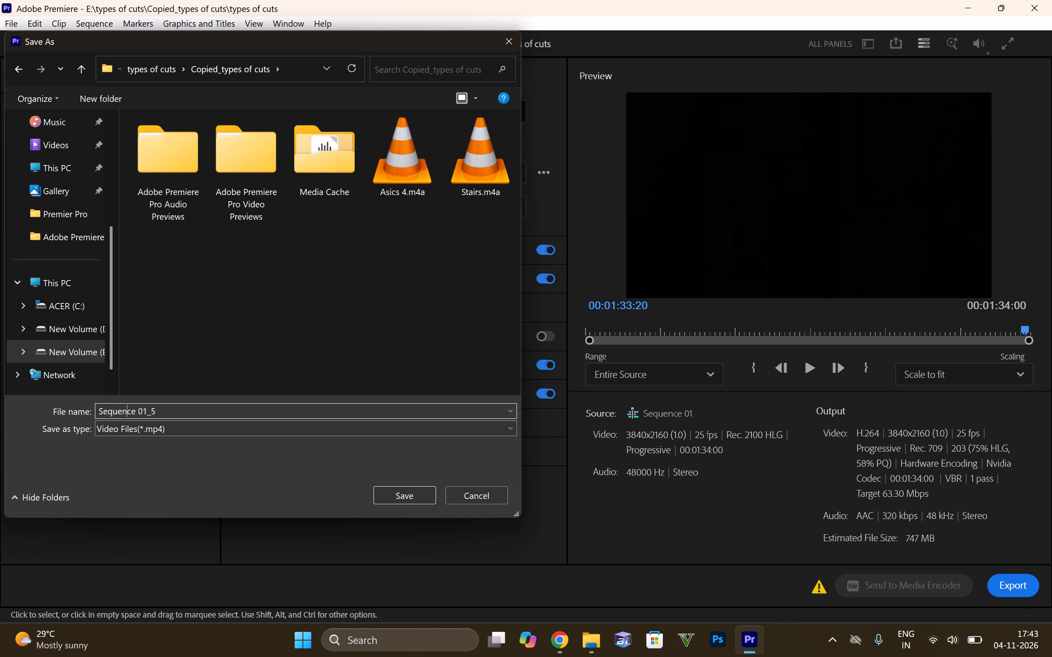
{"action": "key", "text": "ctrl+a"}
{"action": "key", "text": "BackSpace"}
{"action": "type", "text": "types"}
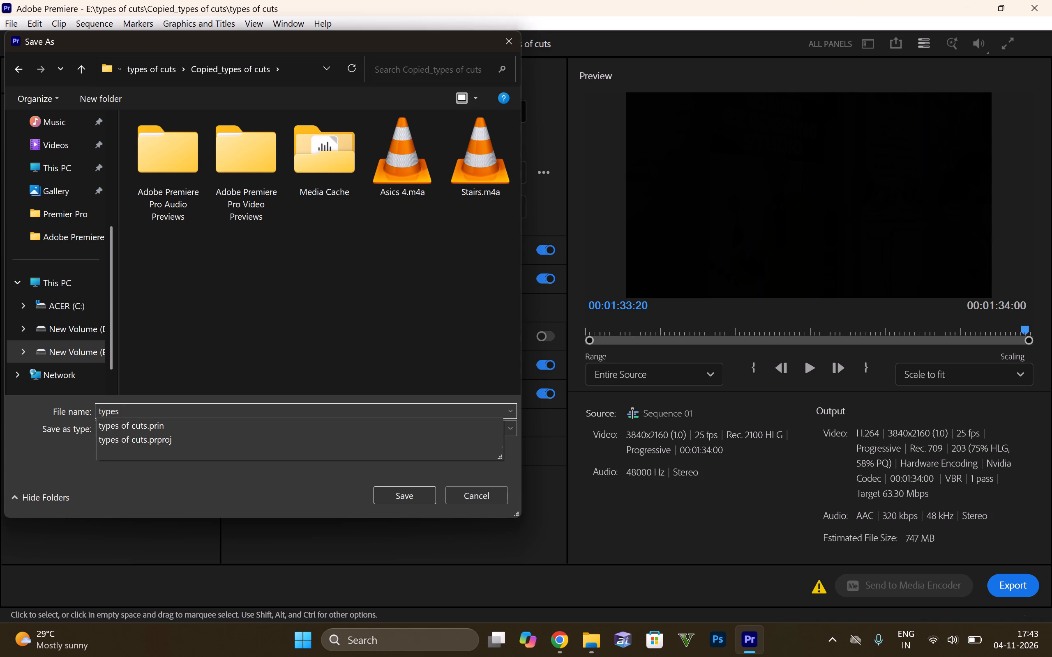
{"action": "key", "text": "Down"}
{"action": "key", "text": "Down"}
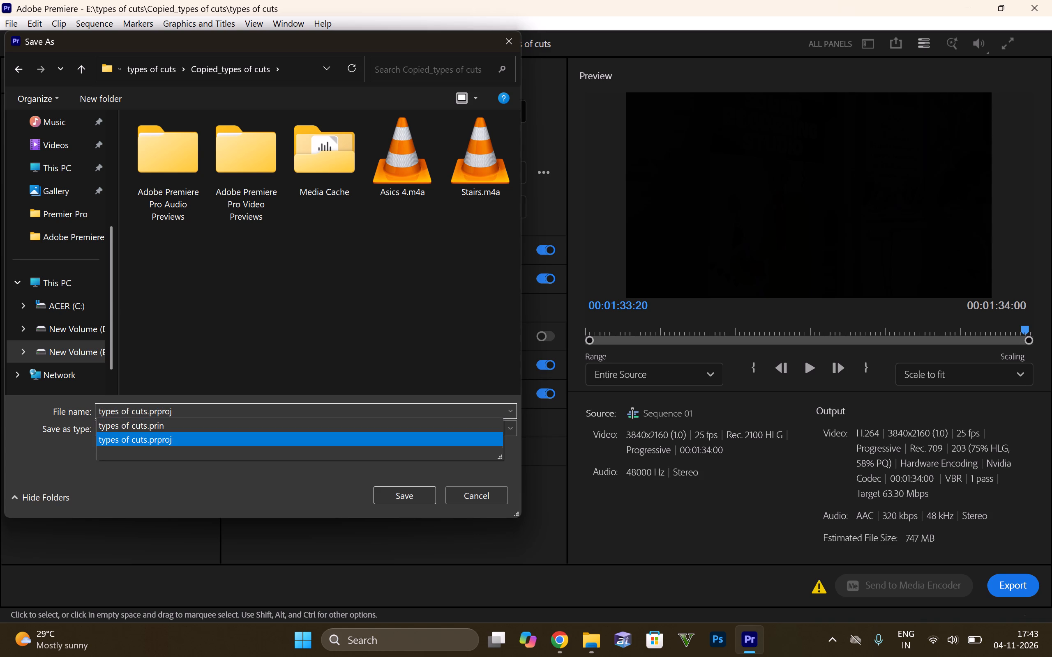
{"action": "key", "text": "BackSpace"}
{"action": "key", "text": "BackSpace"}
{"action": "key", "text": "BackSpace"}
{"action": "key", "text": "BackSpace"}
{"action": "key", "text": "BackSpace"}
{"action": "key", "text": "BackSpace"}
{"action": "key", "text": "BackSpace"}
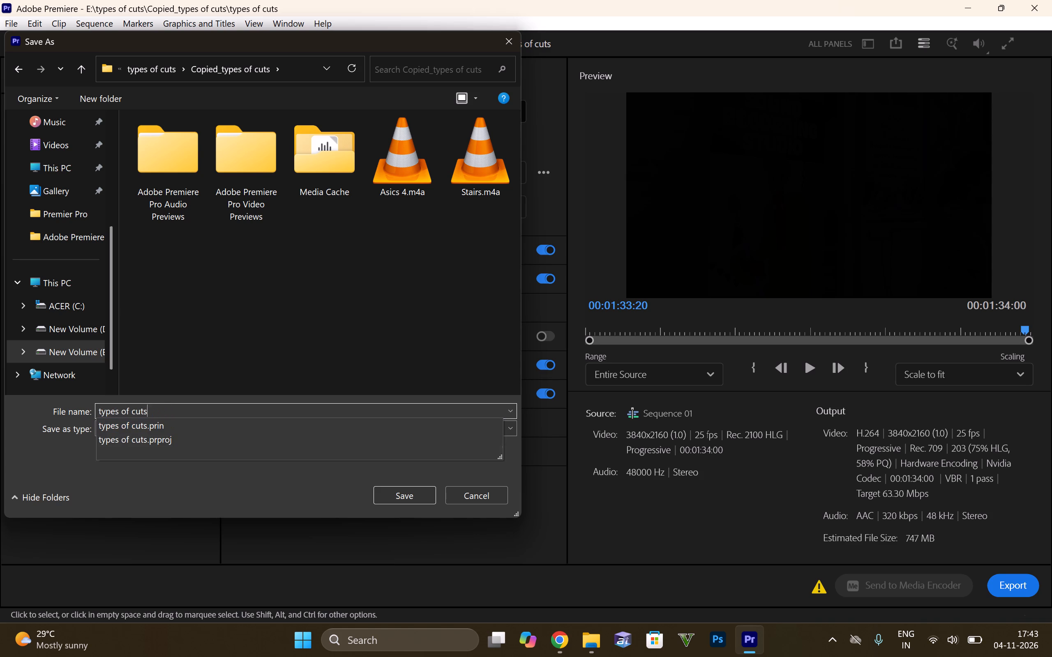
{"action": "key", "text": "Return"}
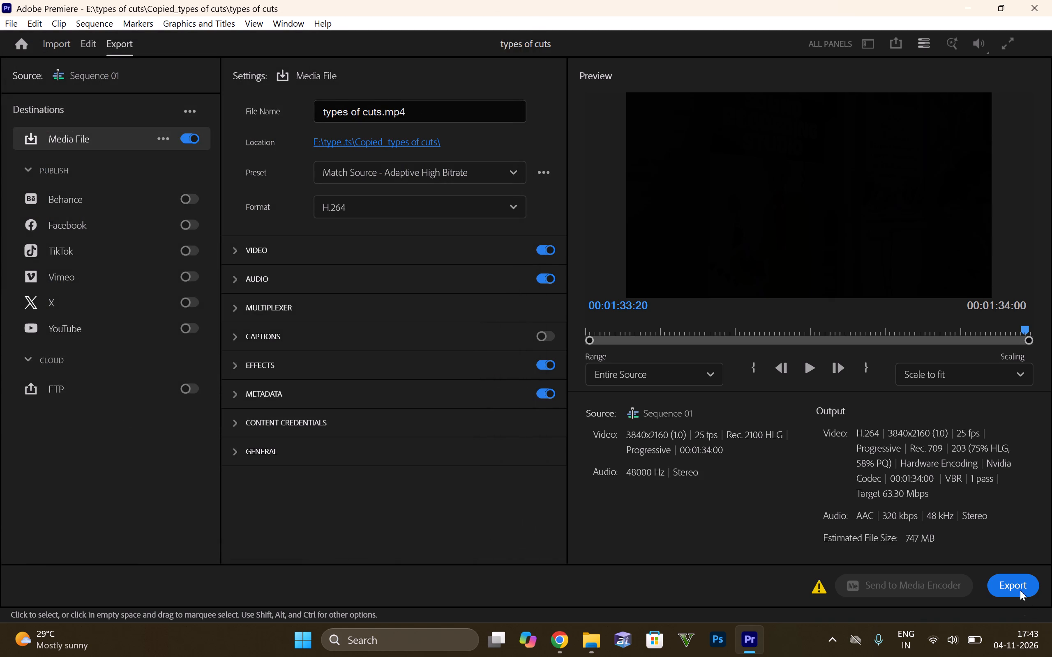
Skim through the export preview and export Sequence 01 as types of cuts.mp4.
{"action": "left_click_drag", "start_coordinate": [701, 330], "coordinate": [719, 325]}
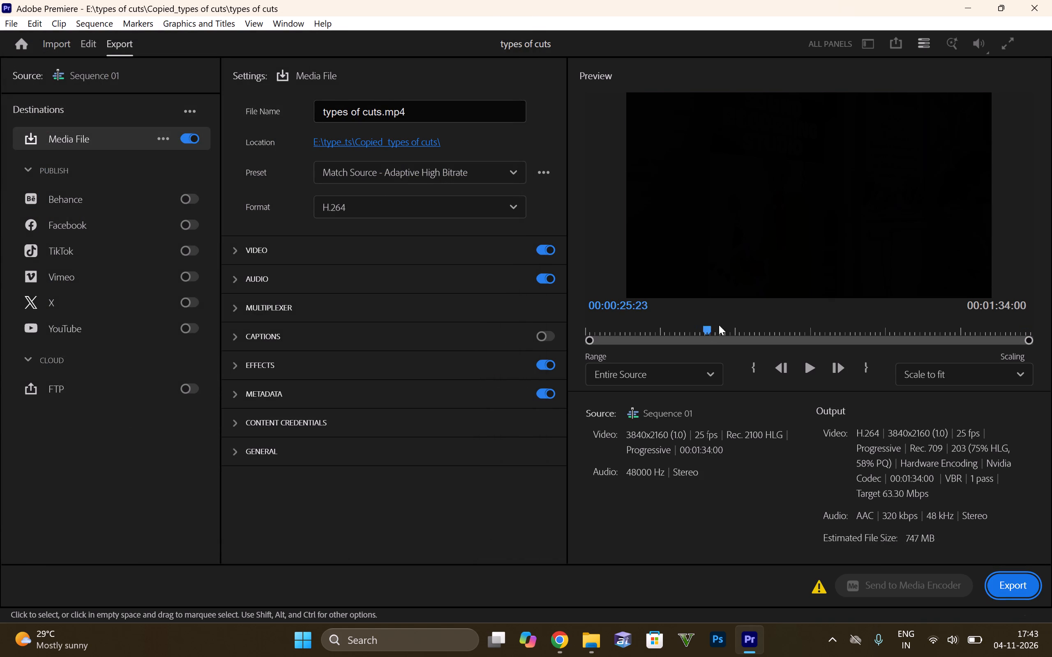
{"action": "left_click_drag", "start_coordinate": [719, 325], "coordinate": [801, 333]}
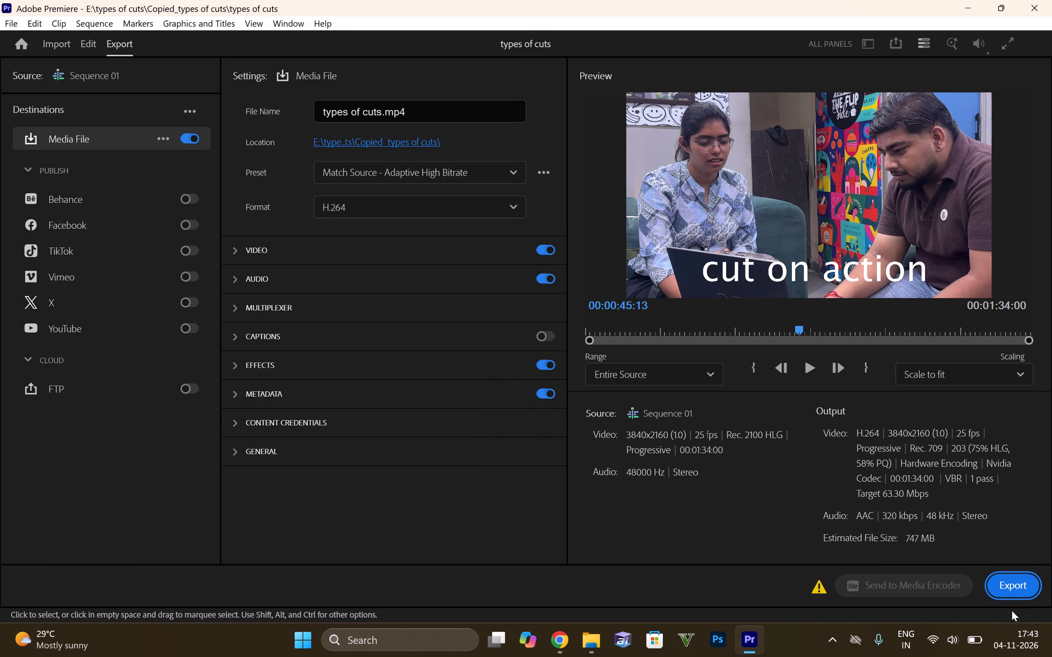
{"action": "left_click", "coordinate": [1021, 584]}
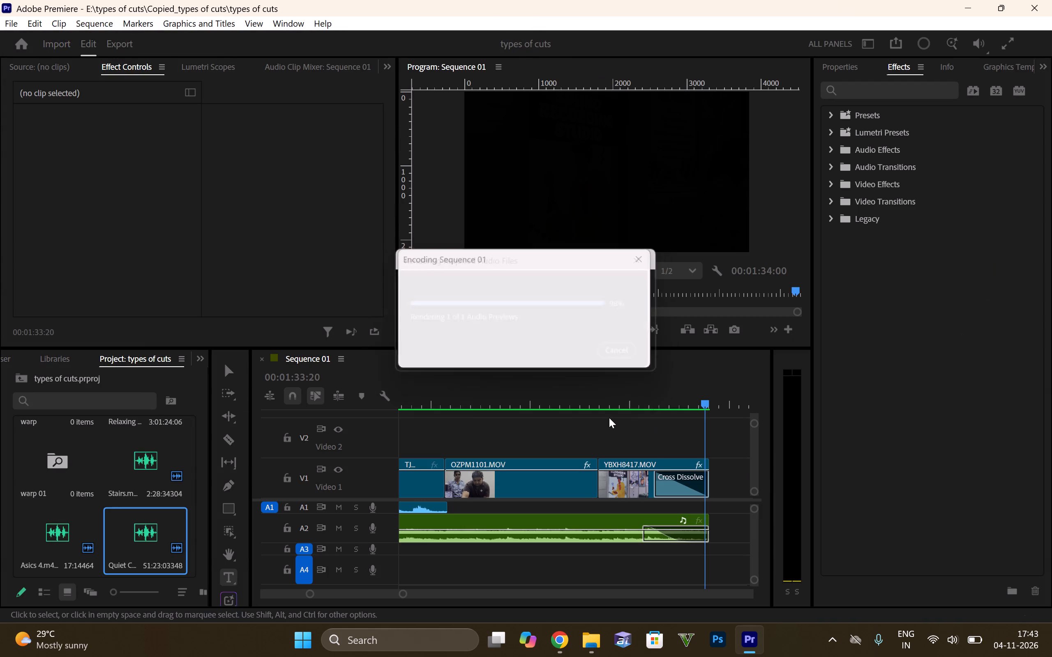